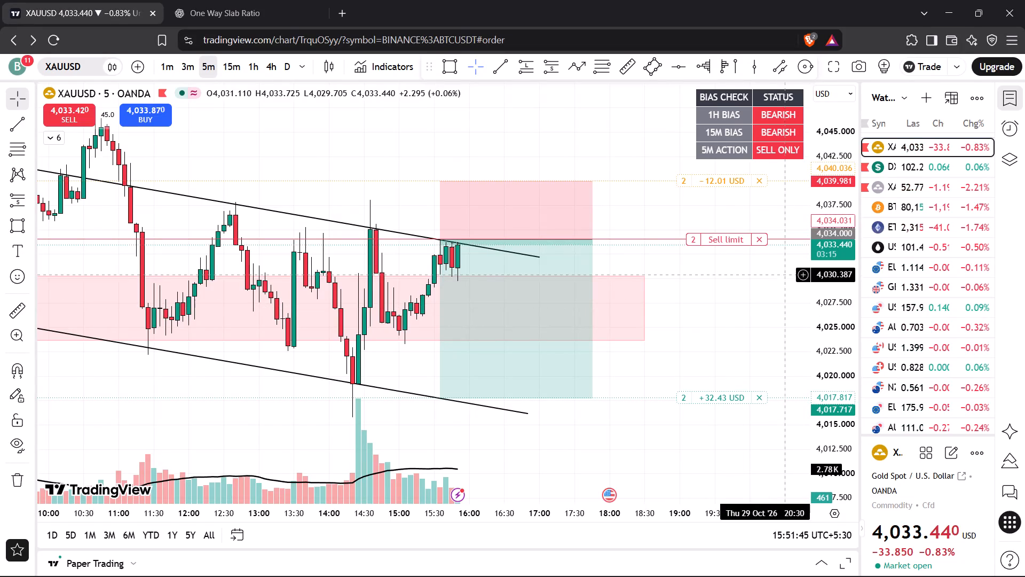
# Set the quantity of the XAUUSD sell limit order at 4,034.000 to 3 and confirm the change.
pyautogui.moveTo(826, 262); pyautogui.dragTo(820, 321)
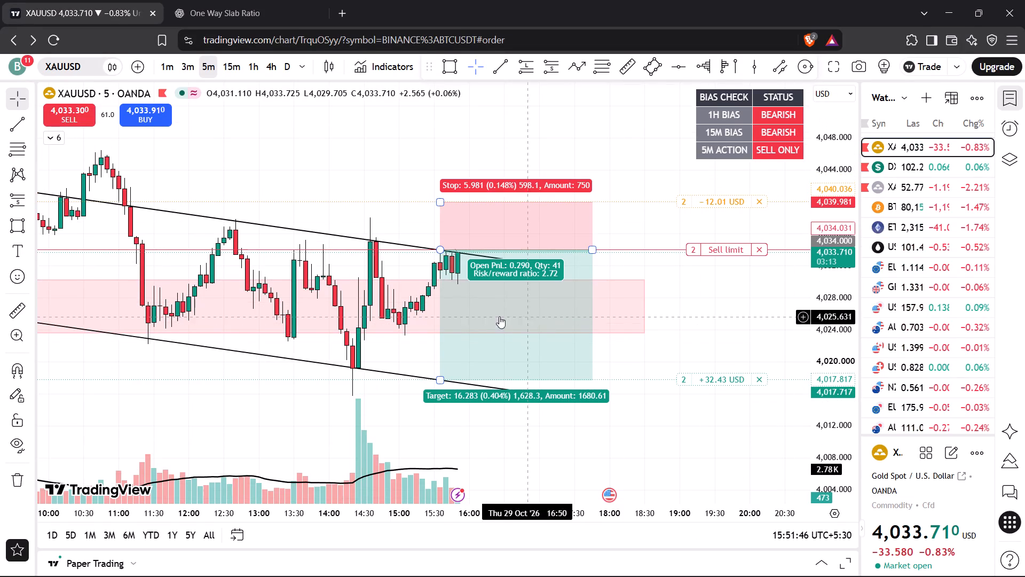
pyautogui.moveTo(831, 345); pyautogui.dragTo(827, 263)
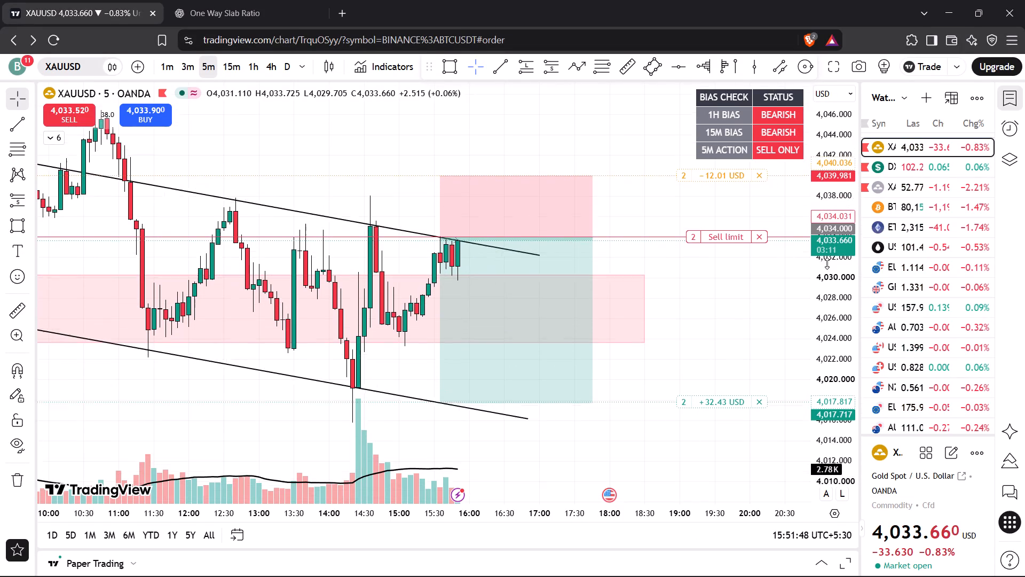
pyautogui.moveTo(827, 263); pyautogui.dragTo(830, 209)
pyautogui.moveTo(704, 307); pyautogui.dragTo(695, 350)
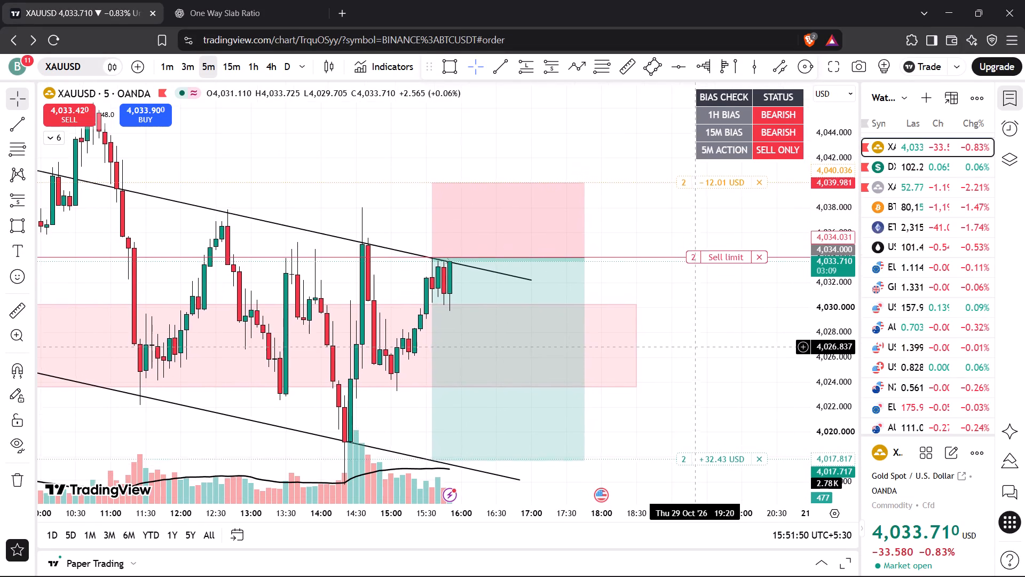
pyautogui.moveTo(695, 350); pyautogui.dragTo(693, 354)
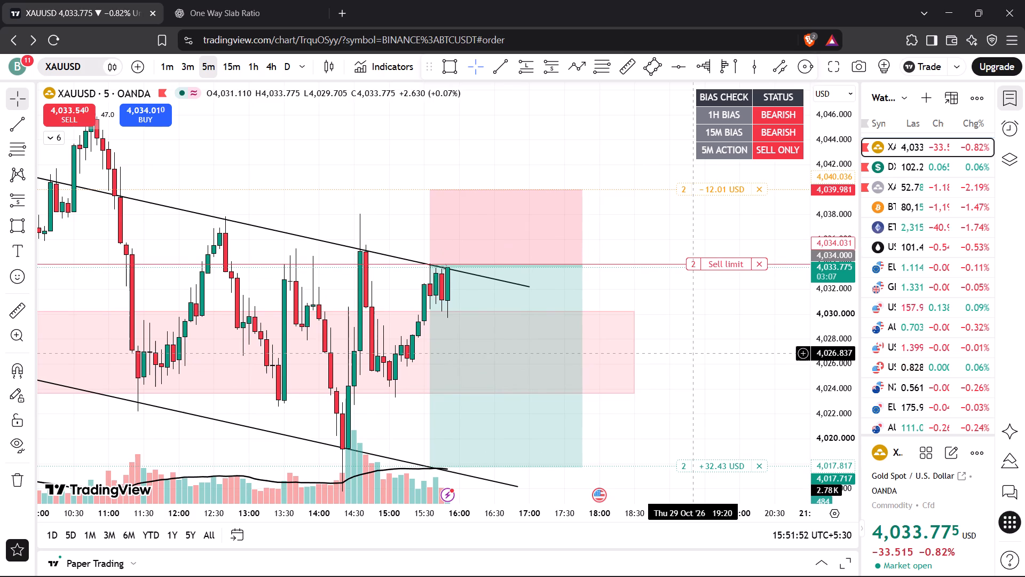
pyautogui.scroll(1, 693, 354)
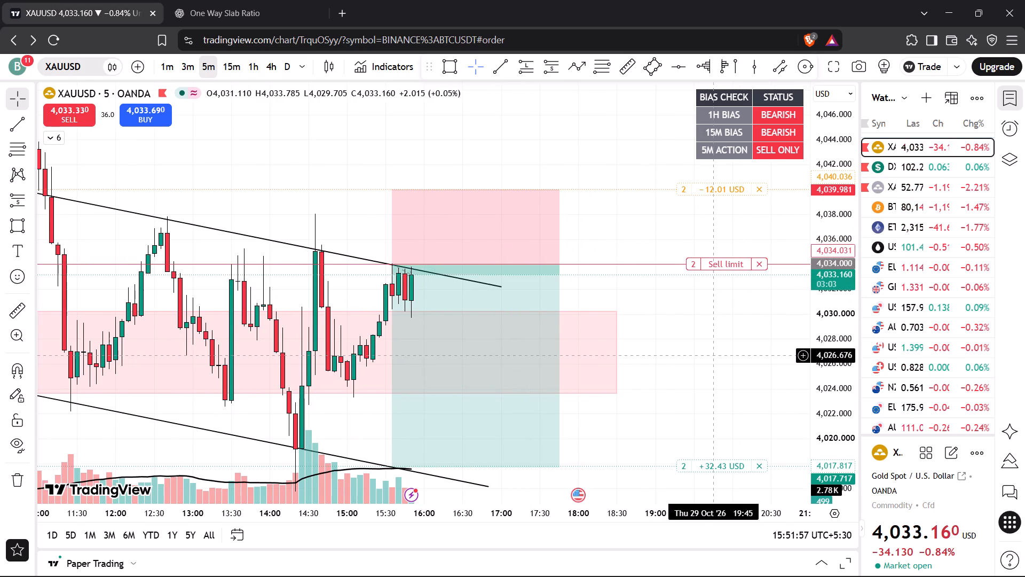
pyautogui.moveTo(712, 355); pyautogui.dragTo(713, 342)
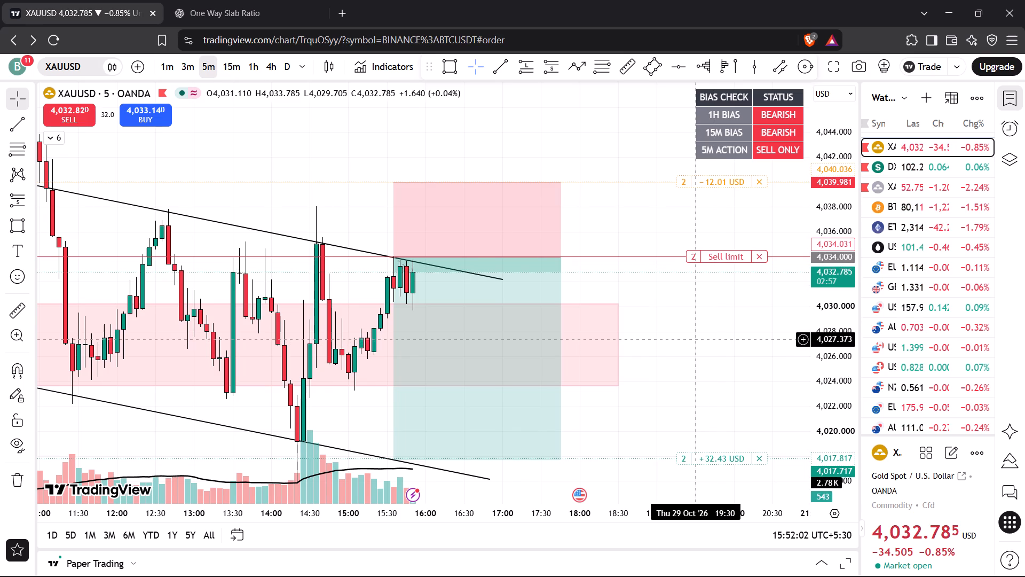
pyautogui.click(697, 259)
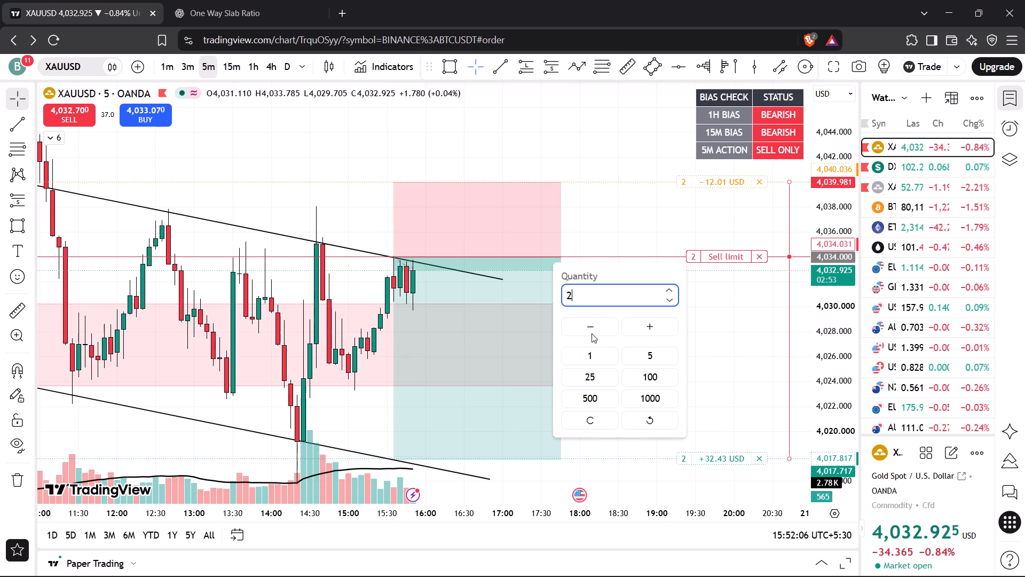
pyautogui.click(646, 325)
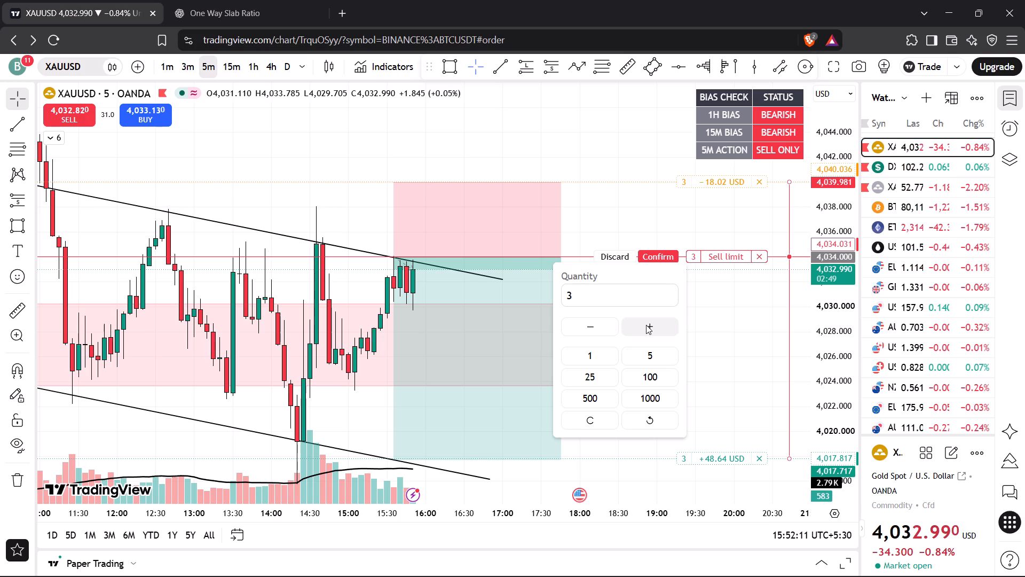
pyautogui.click(663, 257)
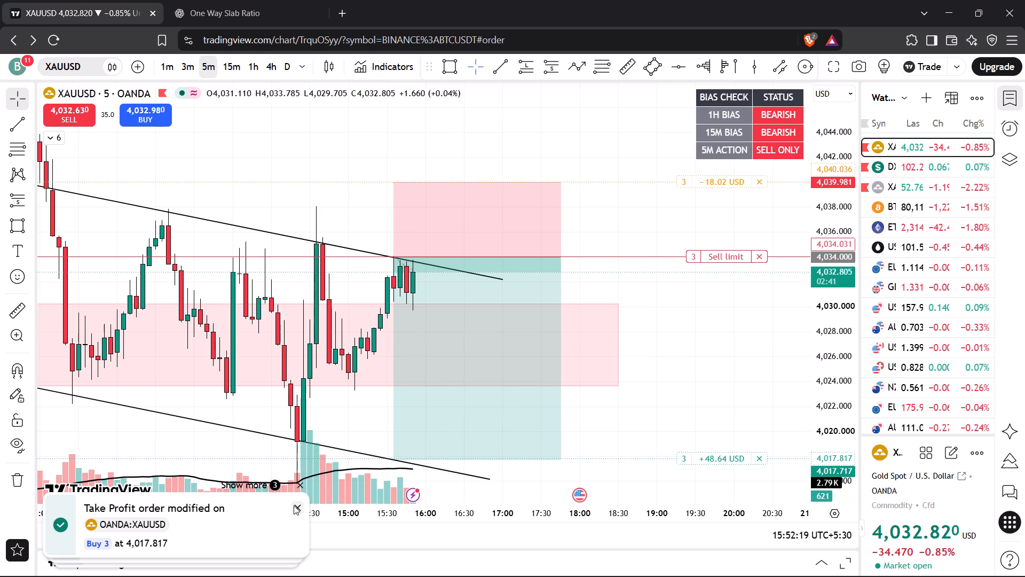
pyautogui.click(300, 484)
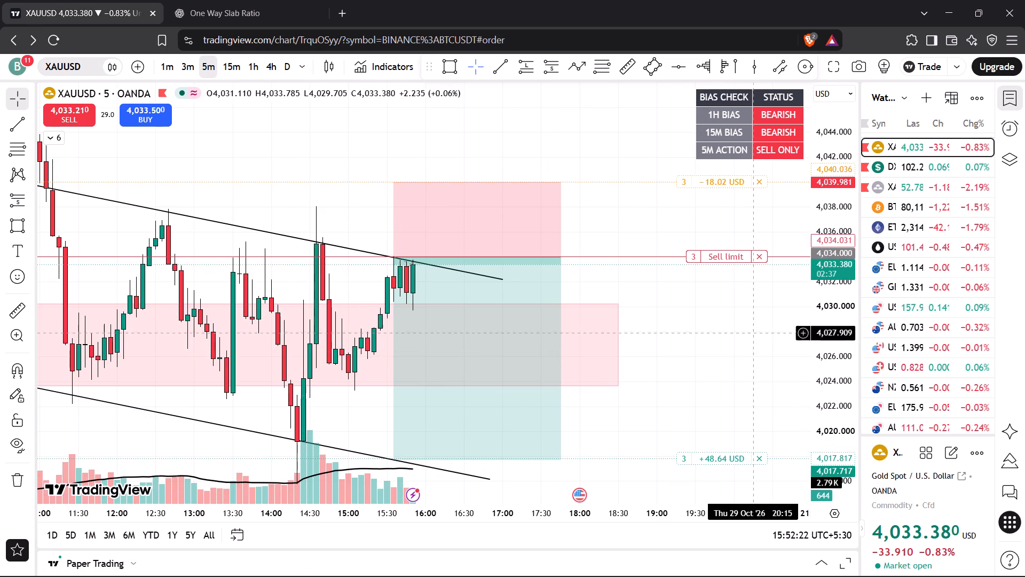
# Review the 5-minute charts of XAGUSD, BTCUSDT and DXY, and return to XAUUSD to examine price against the sell limit order.
pyautogui.click(898, 192)
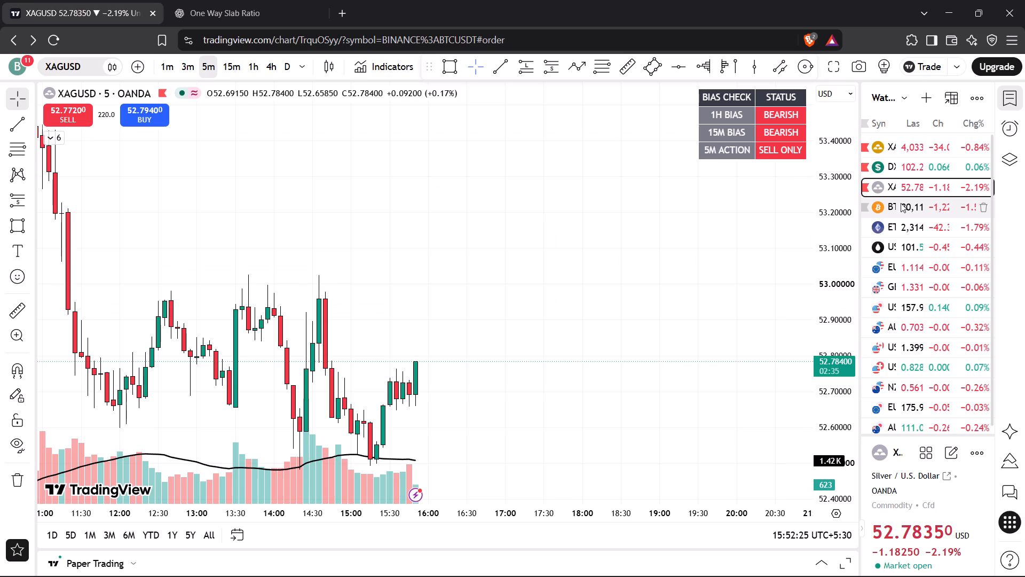
pyautogui.click(901, 203)
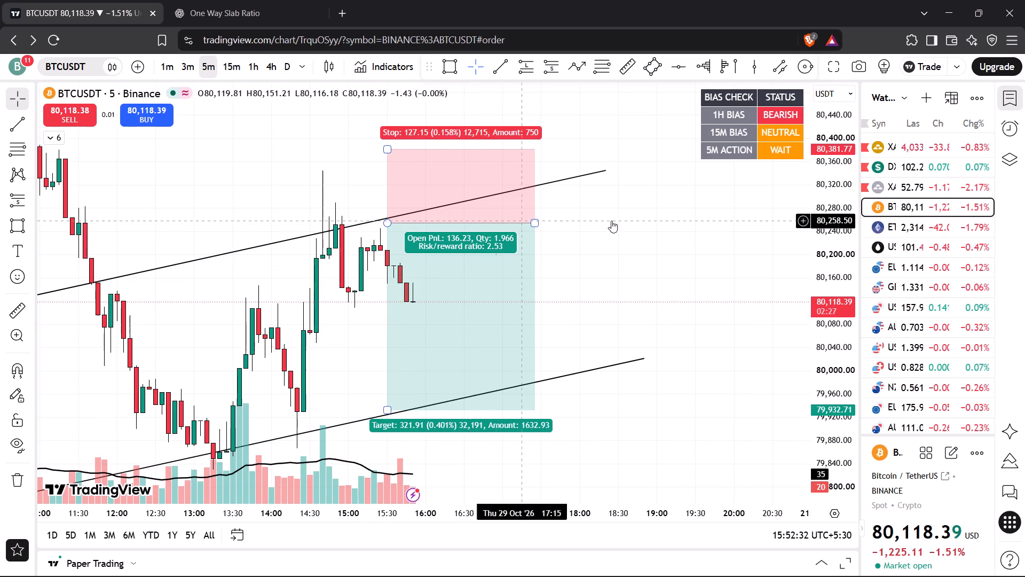
pyautogui.click(904, 166)
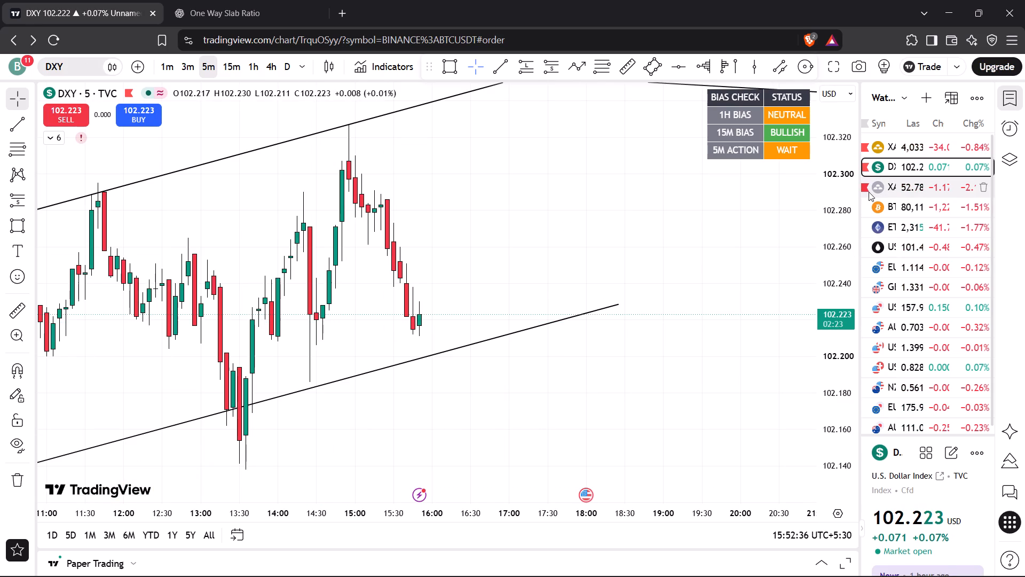
pyautogui.click(892, 143)
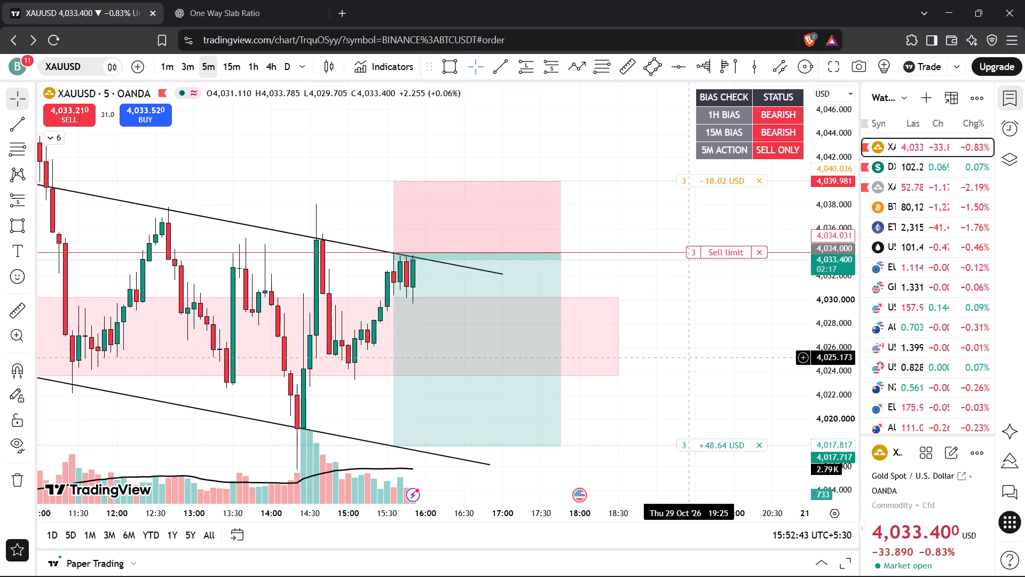
pyautogui.moveTo(691, 356); pyautogui.dragTo(699, 344)
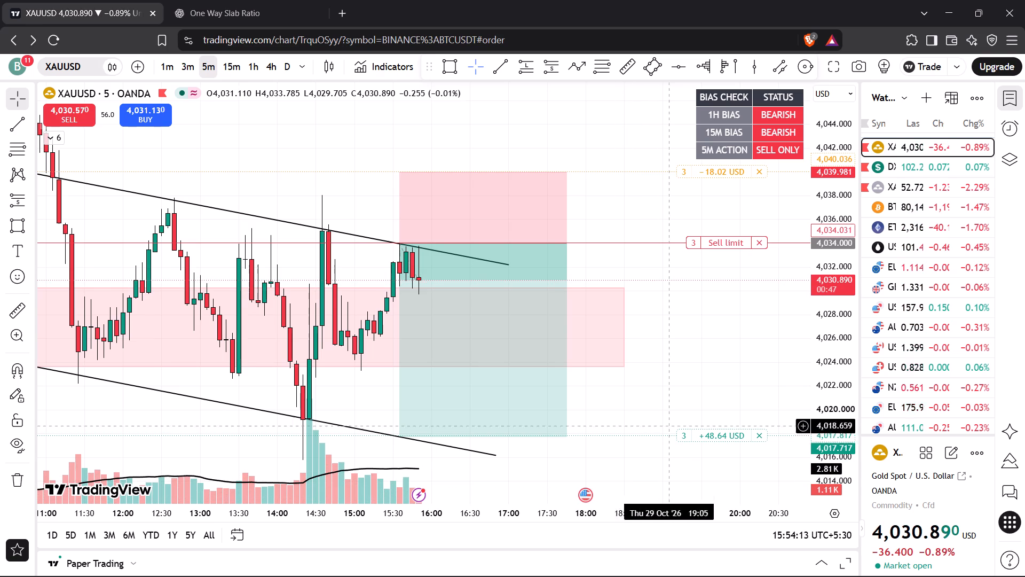
pyautogui.moveTo(722, 376); pyautogui.dragTo(729, 363)
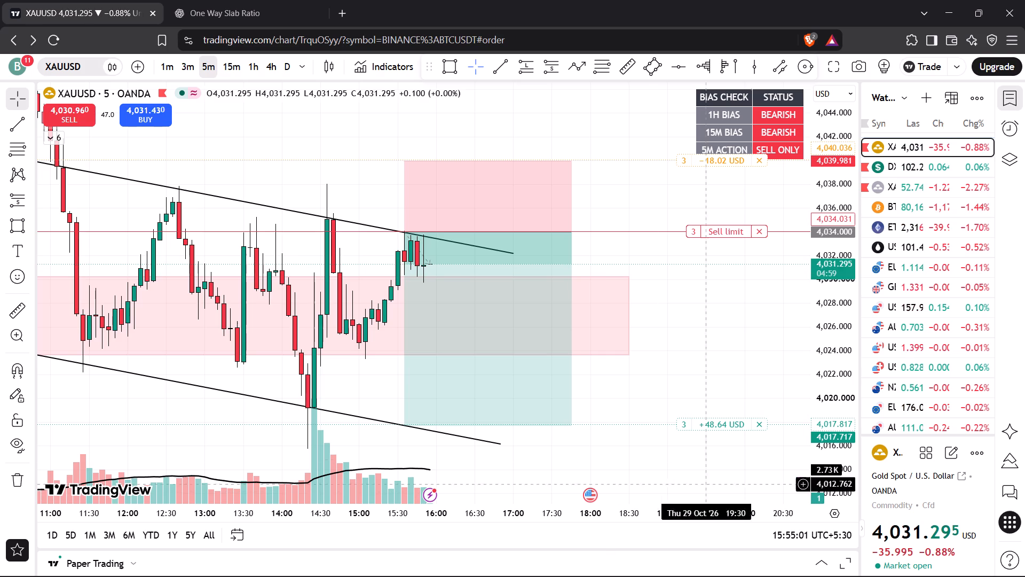
pyautogui.moveTo(829, 313); pyautogui.dragTo(830, 353)
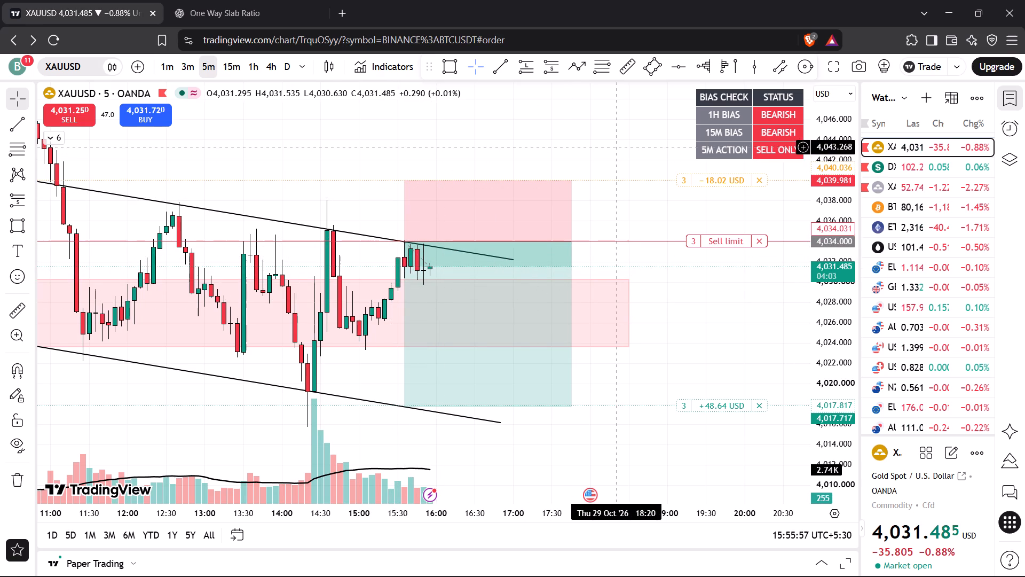
pyautogui.moveTo(615, 147); pyautogui.dragTo(597, 138)
pyautogui.click(596, 138)
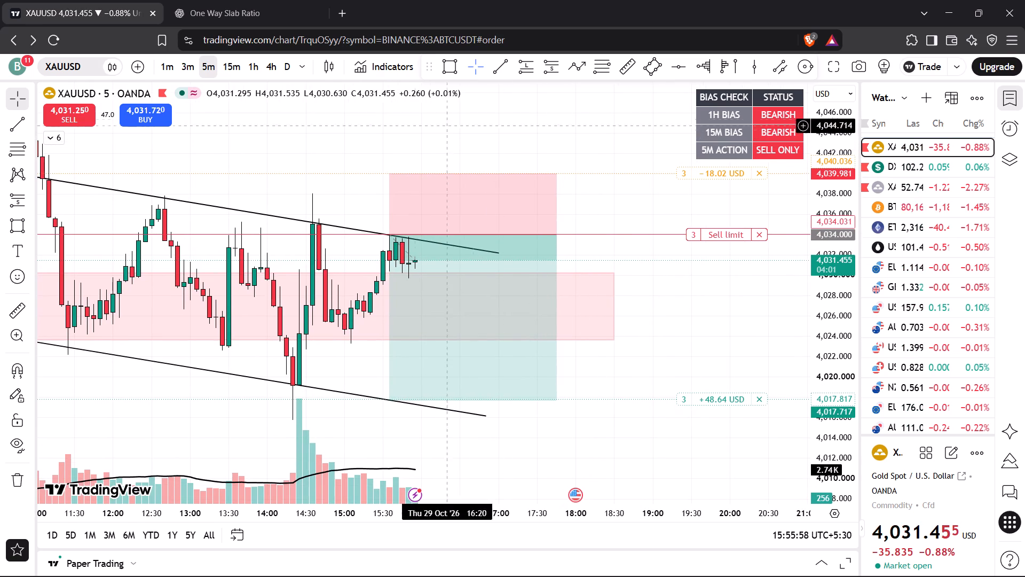
# Show the hidden 9 & 15 EMA Scalping - Momentum TP indicator on the XAUUSD chart.
pyautogui.click(59, 132)
pyautogui.click(235, 166)
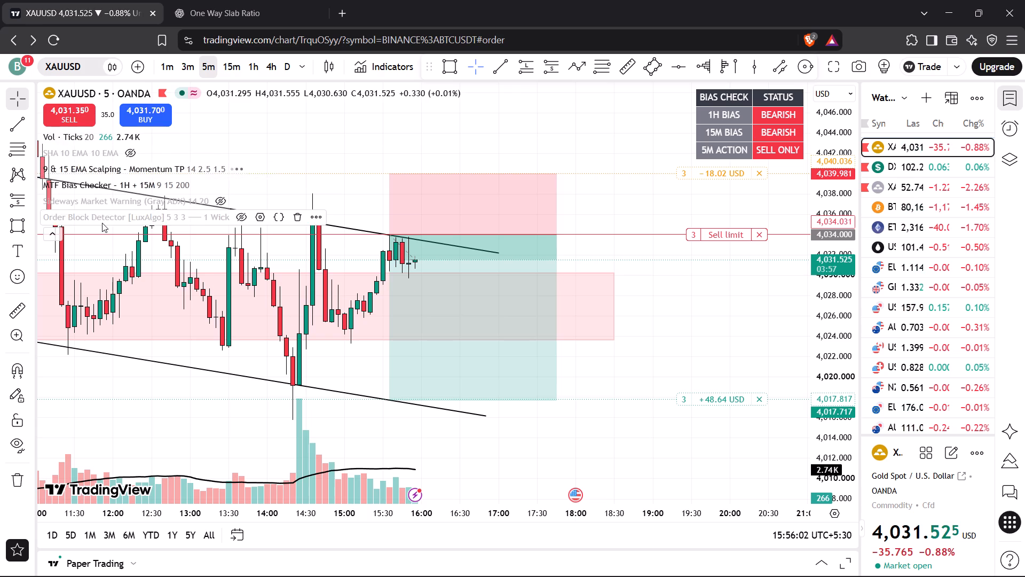
pyautogui.click(62, 234)
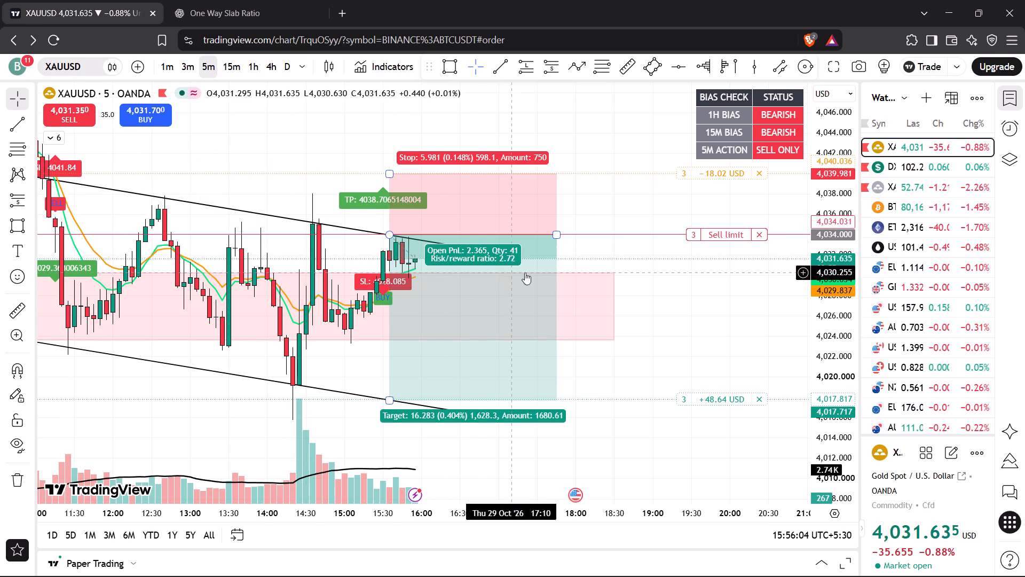
pyautogui.click(693, 295)
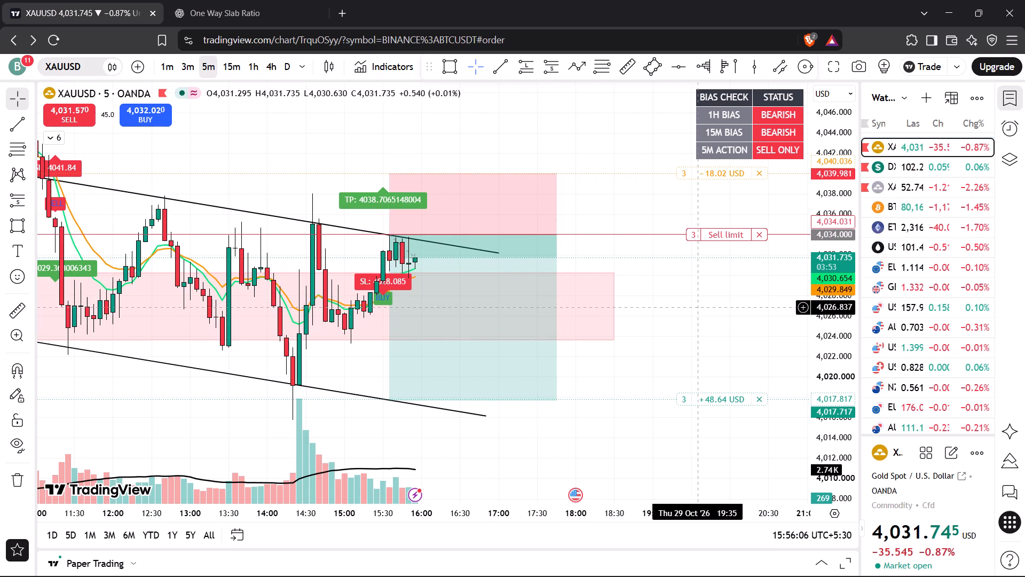
# Examine XAUUSD, USOIL, ETHUSD and BTCUSDT on the 15-minute timeframe, and BTCUSDT's channel and short position on the 5-minute timeframe.
pyautogui.click(227, 75)
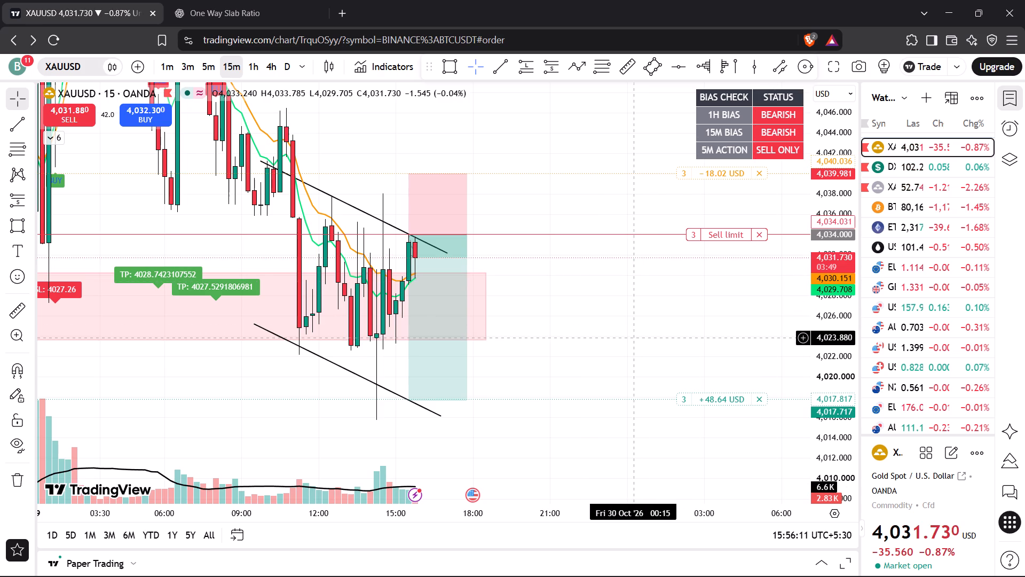
pyautogui.moveTo(634, 338); pyautogui.dragTo(651, 331)
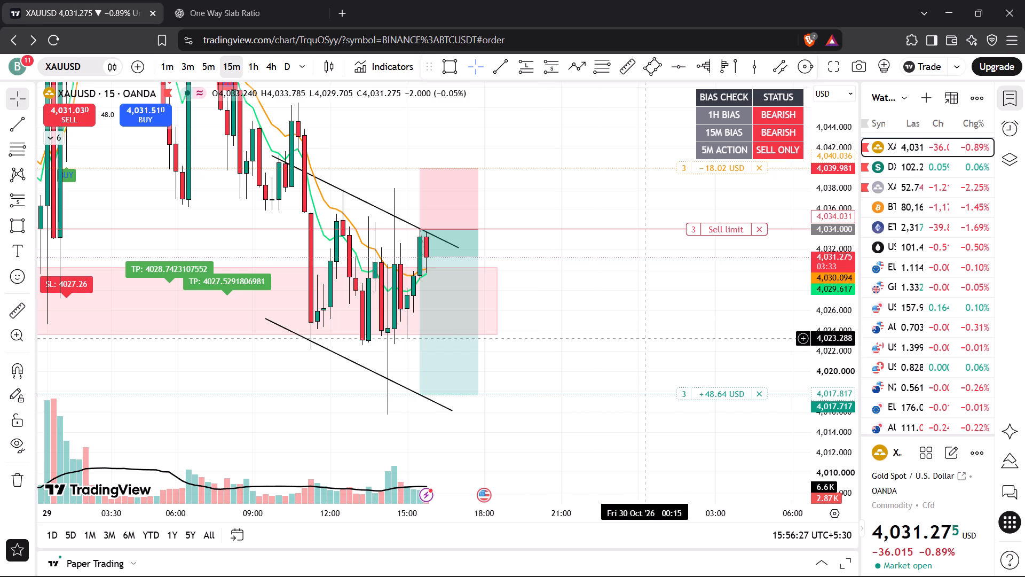
pyautogui.click(898, 247)
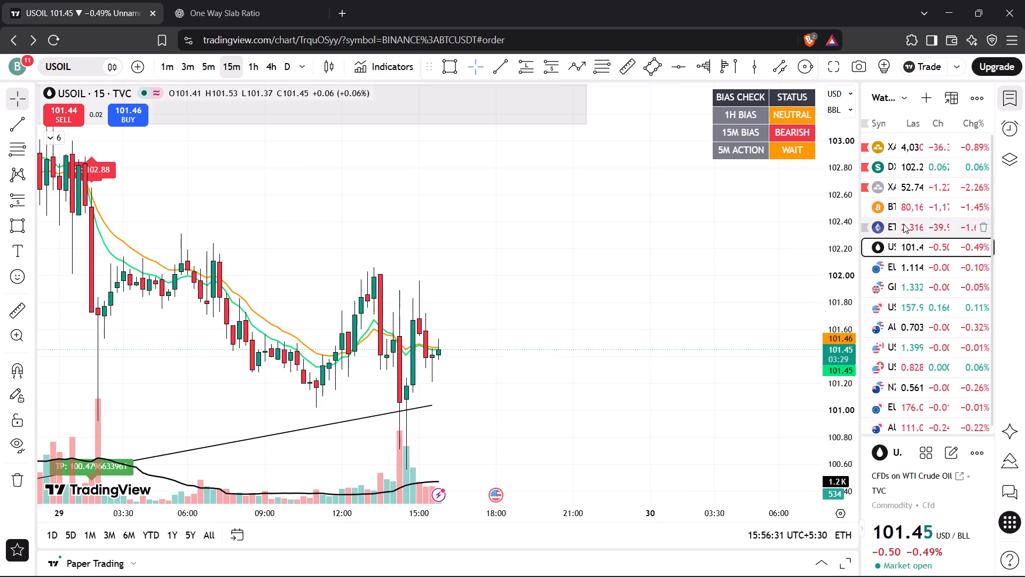
pyautogui.click(904, 228)
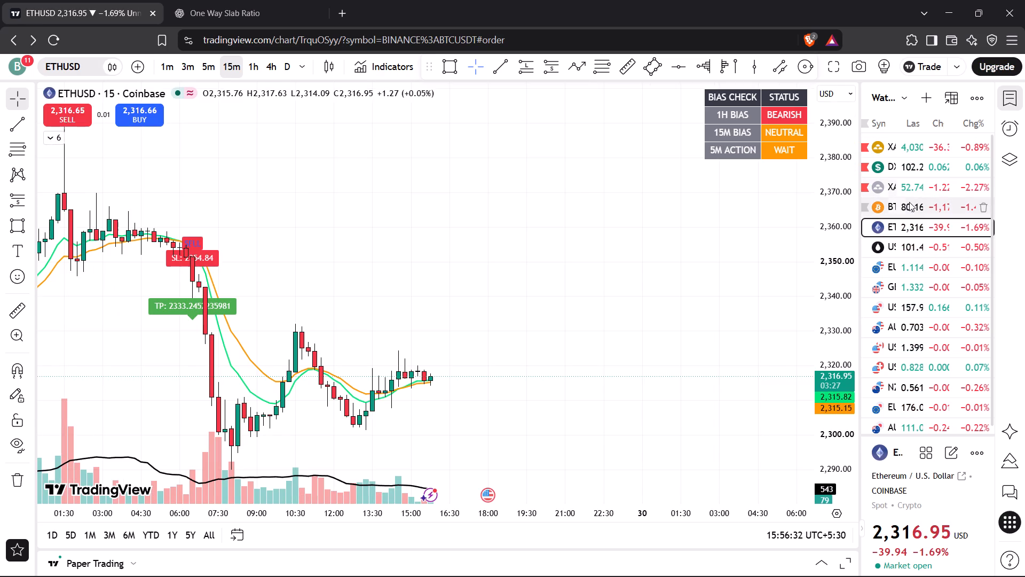
pyautogui.click(909, 203)
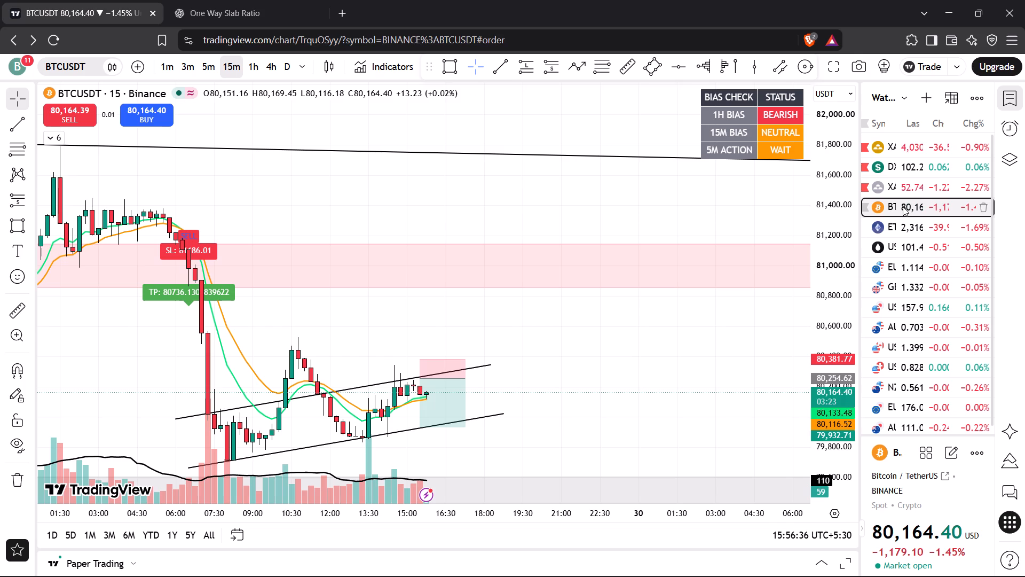
pyautogui.click(205, 68)
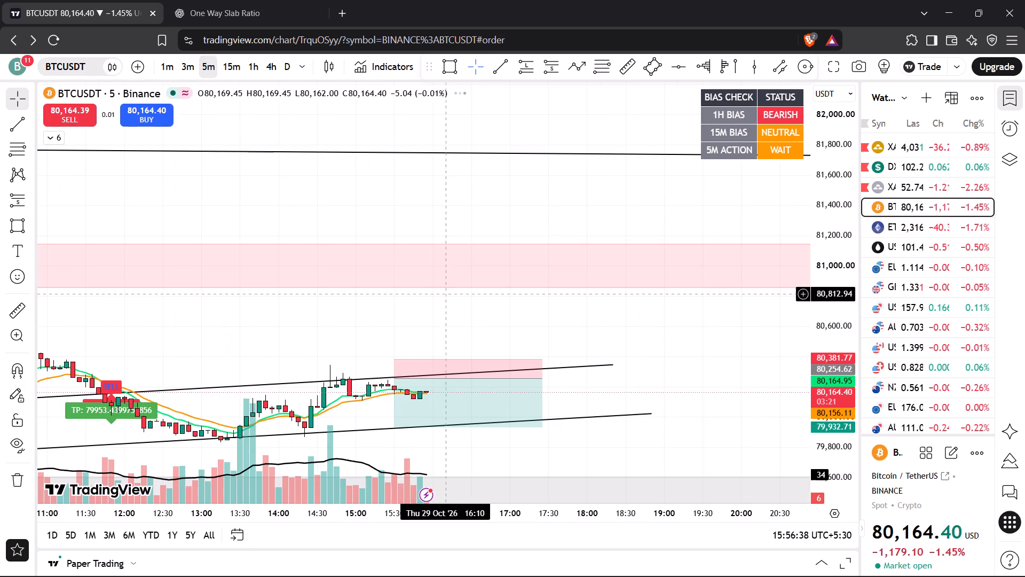
pyautogui.moveTo(814, 395); pyautogui.dragTo(816, 169)
pyautogui.moveTo(641, 373); pyautogui.dragTo(657, 242)
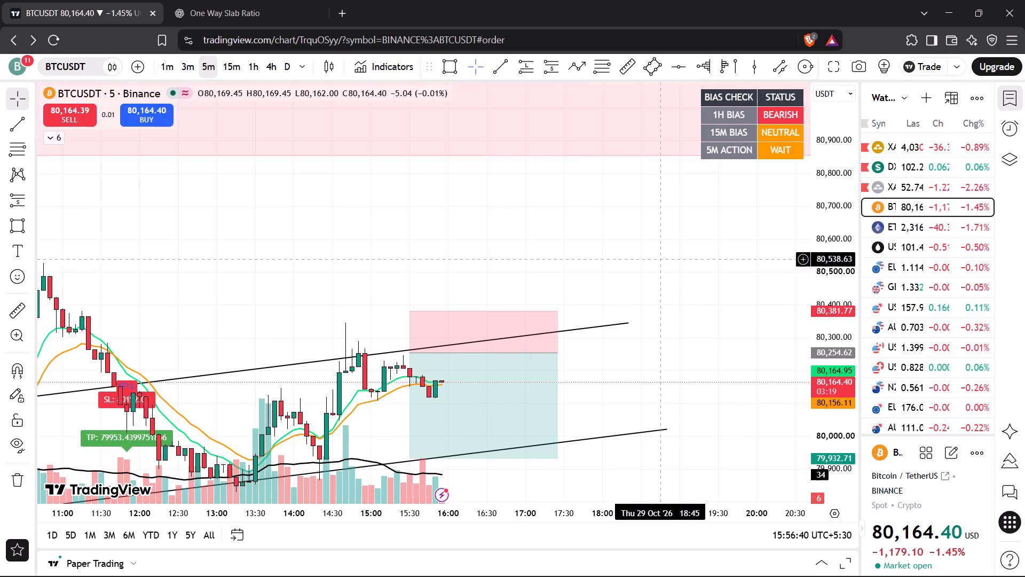
pyautogui.moveTo(833, 388); pyautogui.dragTo(823, 235)
pyautogui.moveTo(733, 367); pyautogui.dragTo(733, 305)
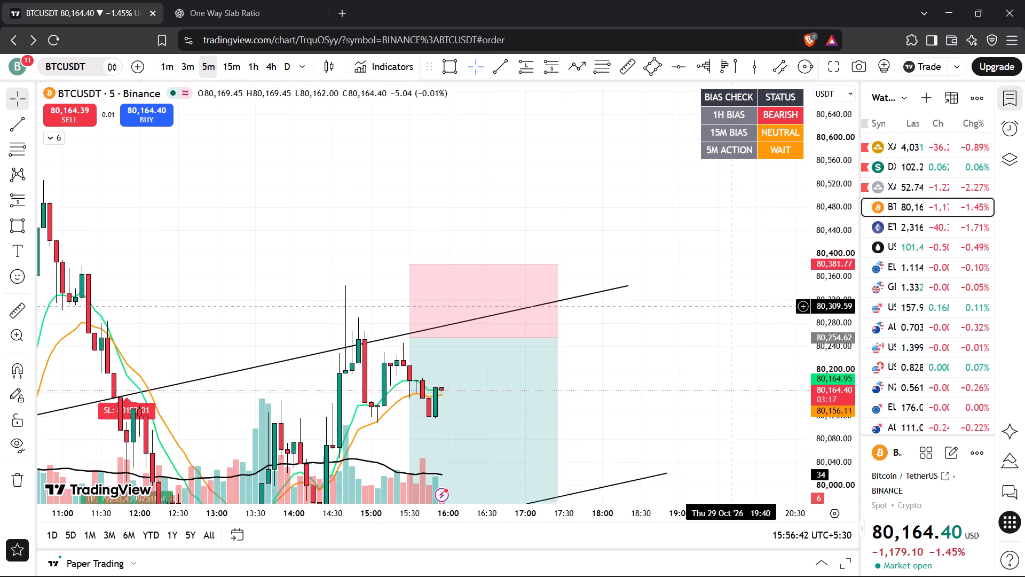
# Examine the XAUUSD 5-minute chart around the descending channel, EMA lines and sell limit, stop and target levels.
pyautogui.click(913, 152)
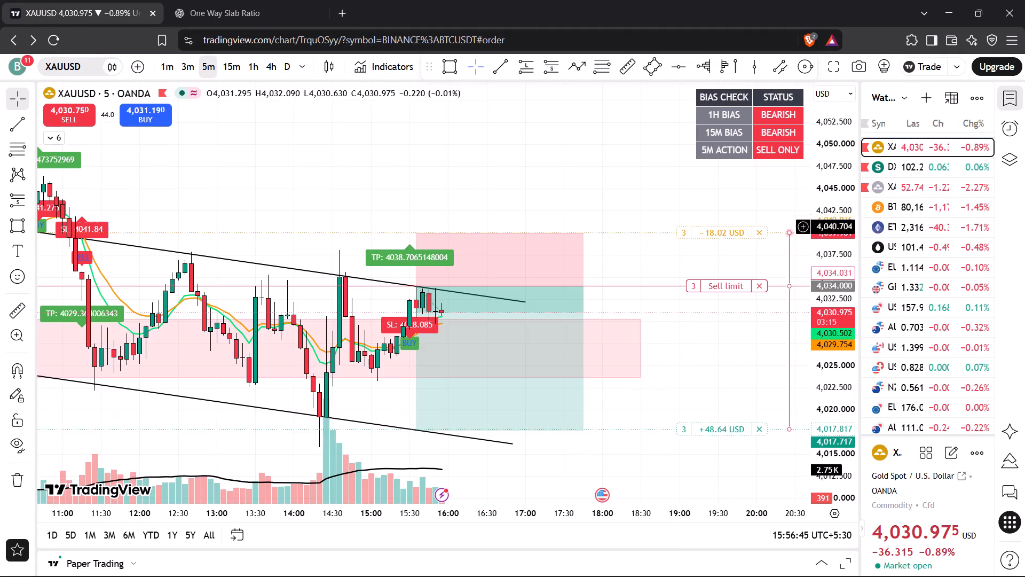
pyautogui.moveTo(831, 393); pyautogui.dragTo(837, 180)
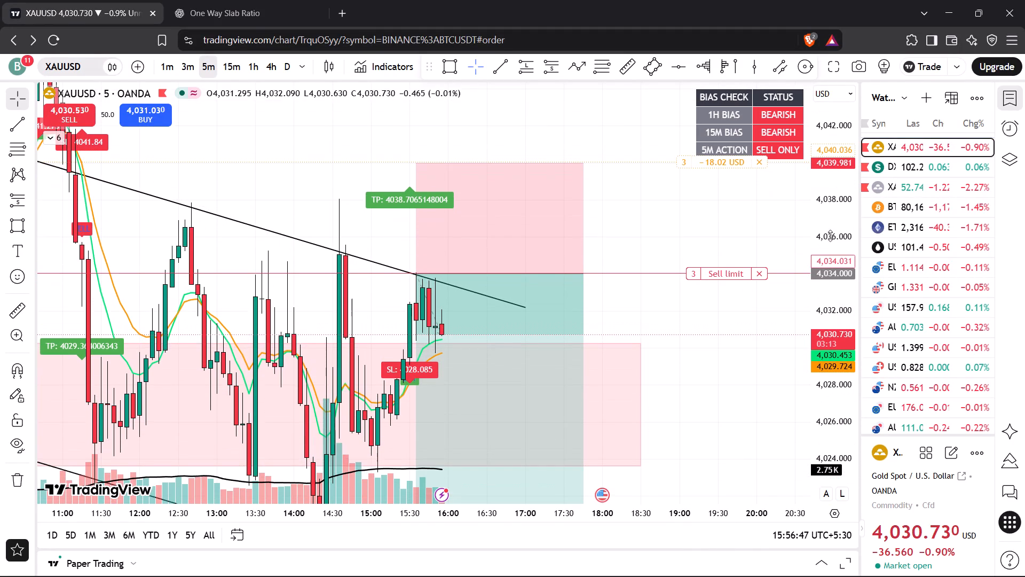
pyautogui.moveTo(838, 357); pyautogui.dragTo(838, 310)
pyautogui.moveTo(724, 375); pyautogui.dragTo(732, 333)
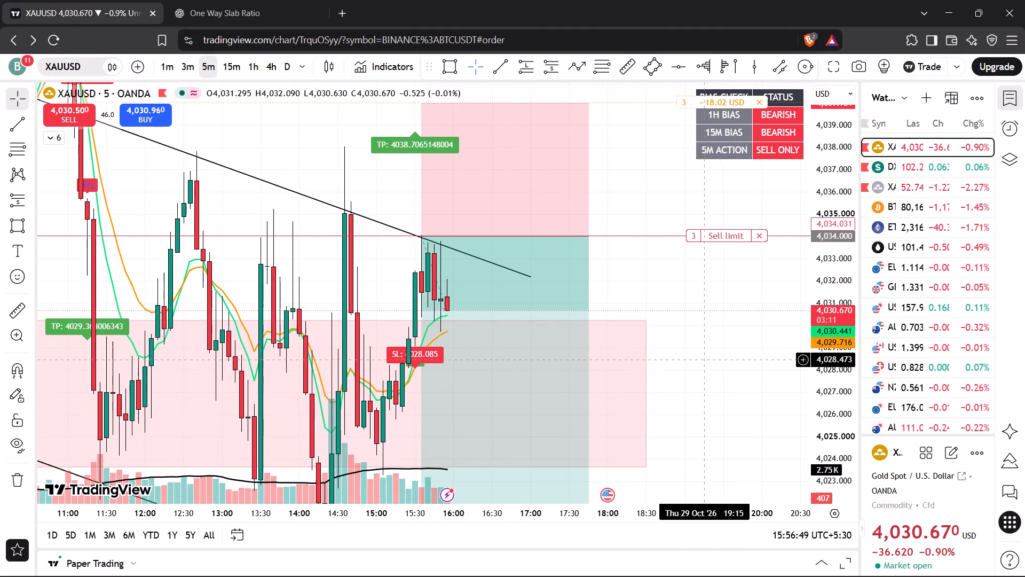
pyautogui.scroll(3, 704, 360)
pyautogui.moveTo(827, 250); pyautogui.dragTo(823, 354)
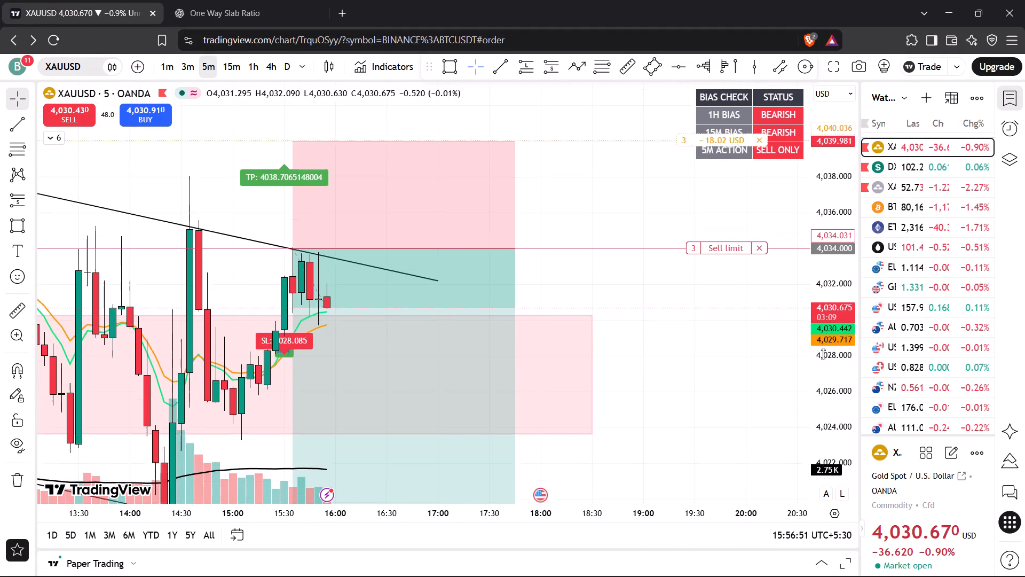
pyautogui.moveTo(823, 354); pyautogui.dragTo(816, 401)
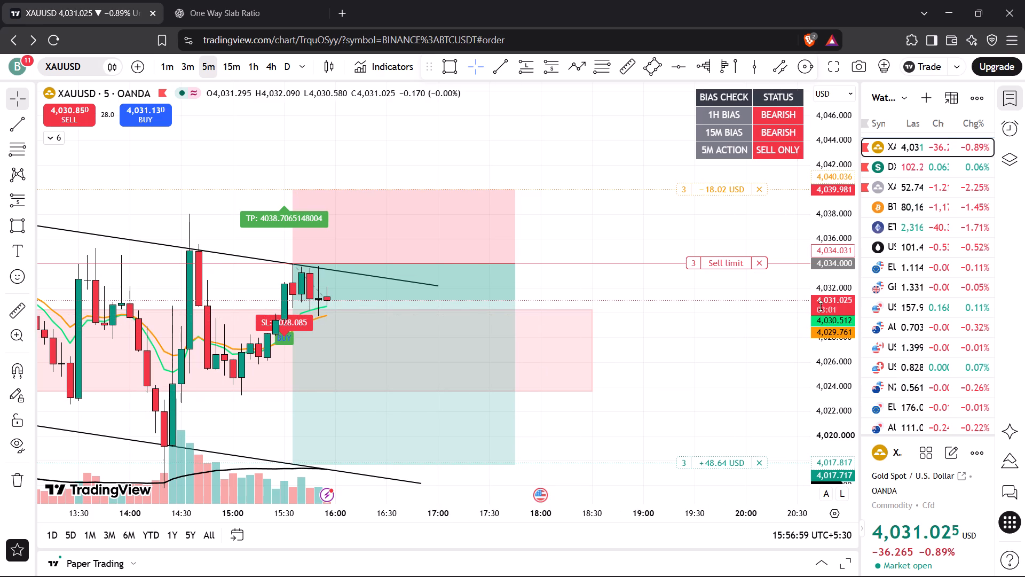
pyautogui.moveTo(825, 303); pyautogui.dragTo(823, 321)
pyautogui.scroll(-2, 669, 334)
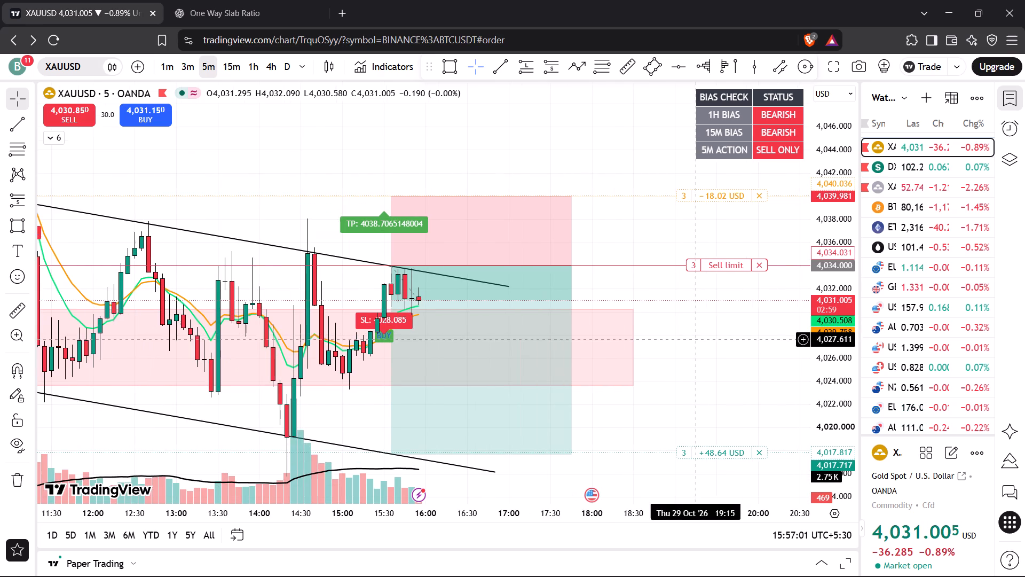
# Hide the 9 & 15 EMA Scalping - Momentum TP indicator on the XAUUSD 5-minute chart.
pyautogui.moveTo(716, 338); pyautogui.dragTo(678, 320)
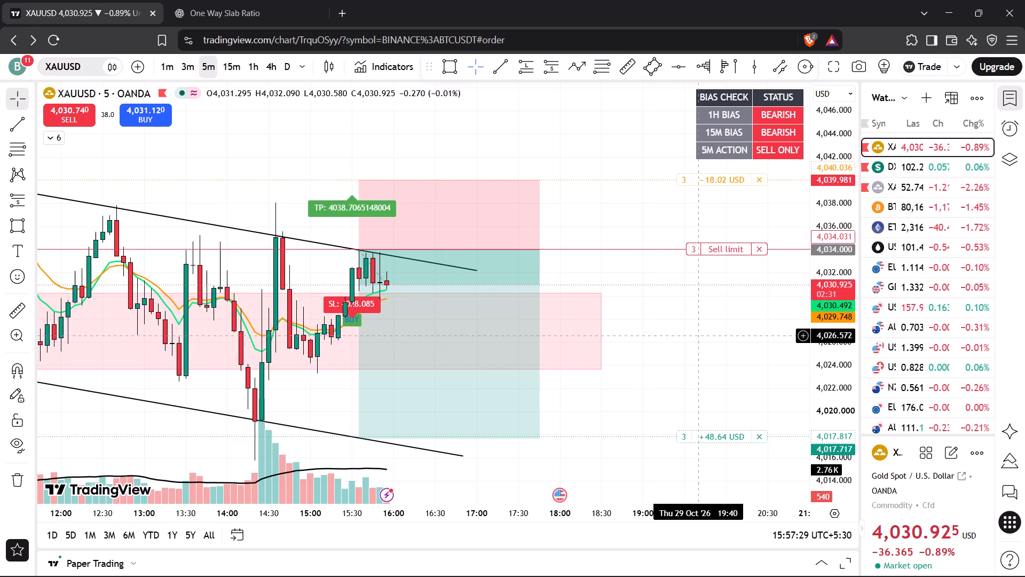
pyautogui.moveTo(849, 272); pyautogui.dragTo(845, 312)
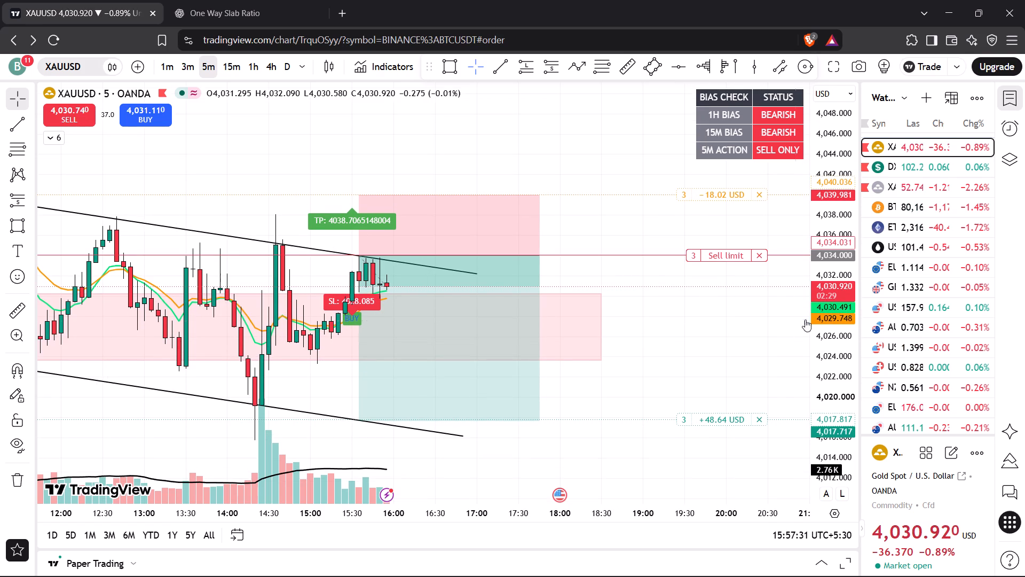
pyautogui.scroll(-1, 702, 328)
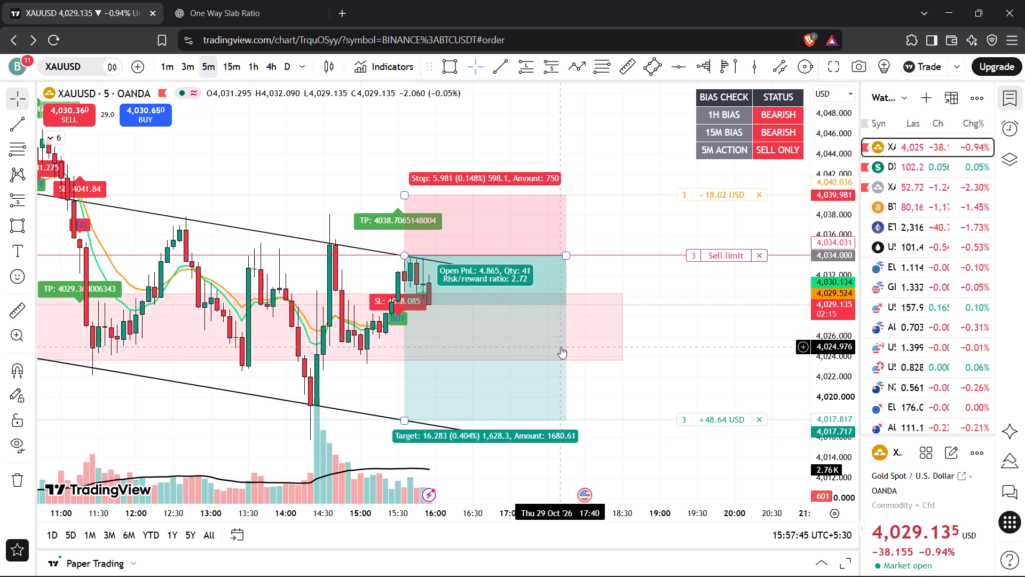
pyautogui.click(697, 306)
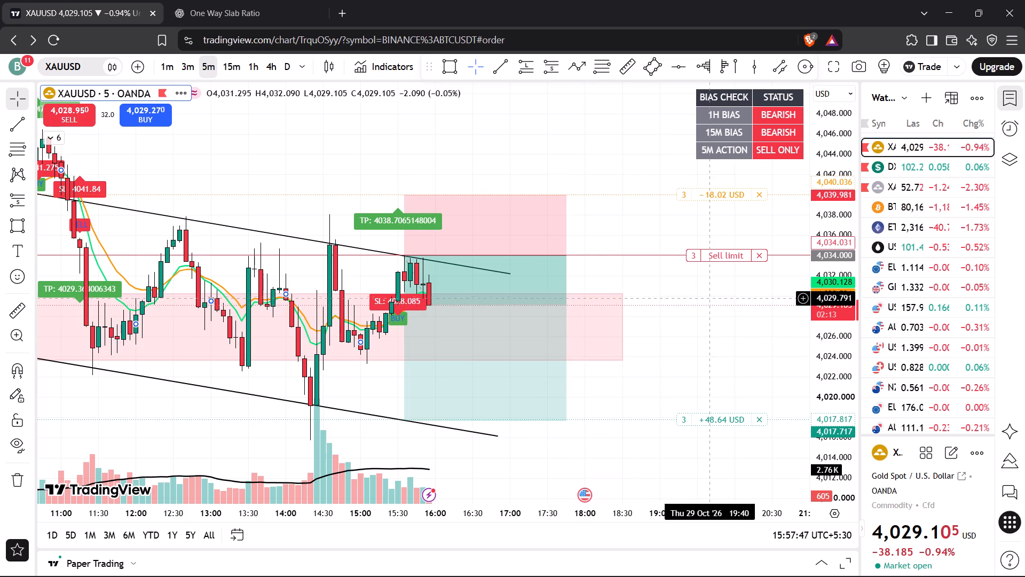
pyautogui.click(60, 138)
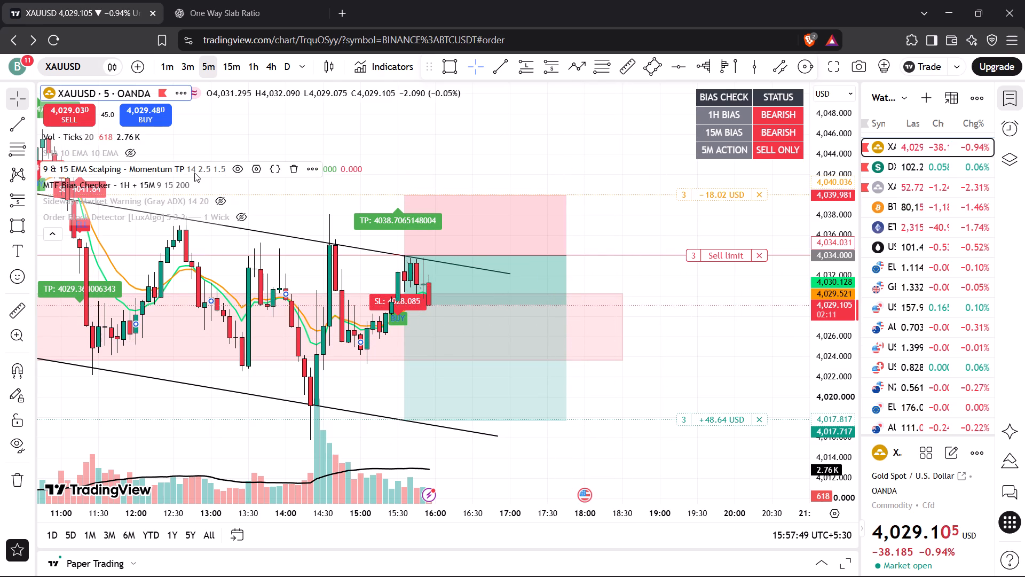
pyautogui.click(239, 166)
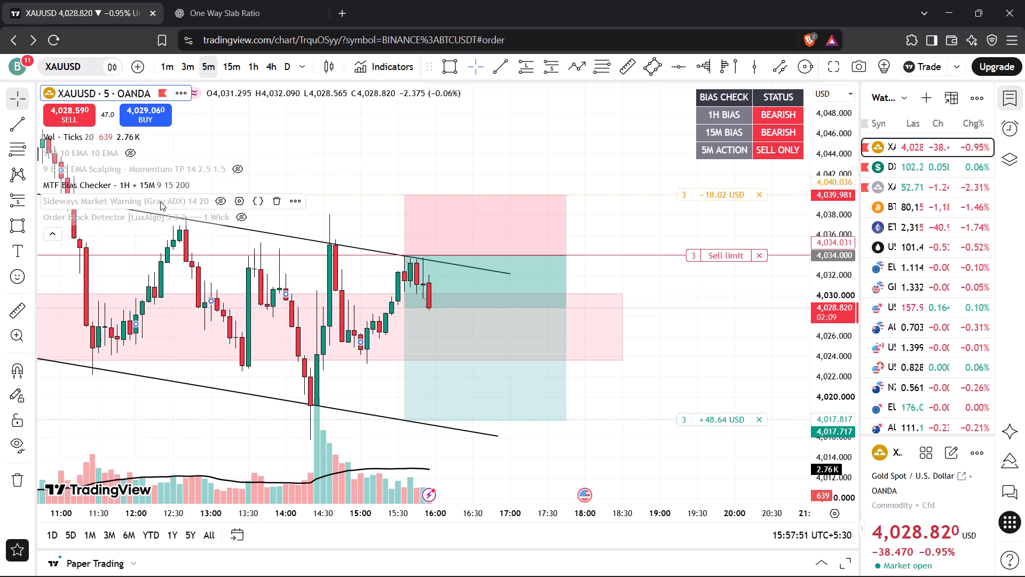
pyautogui.click(54, 240)
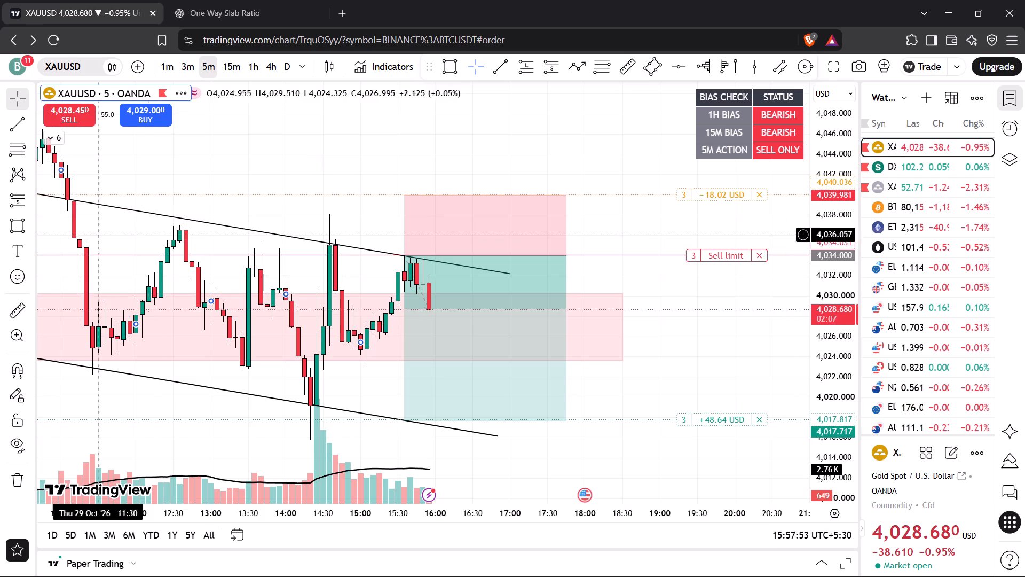
pyautogui.click(532, 141)
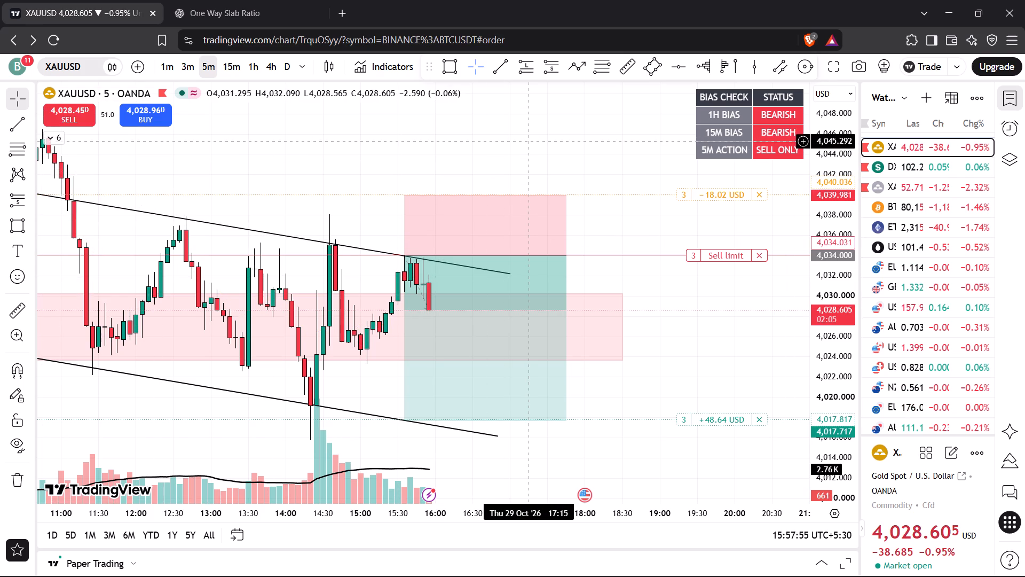
# Check the DXY 5-minute chart against its ascending channel, and return to XAUUSD to examine price around the order levels.
pyautogui.click(910, 170)
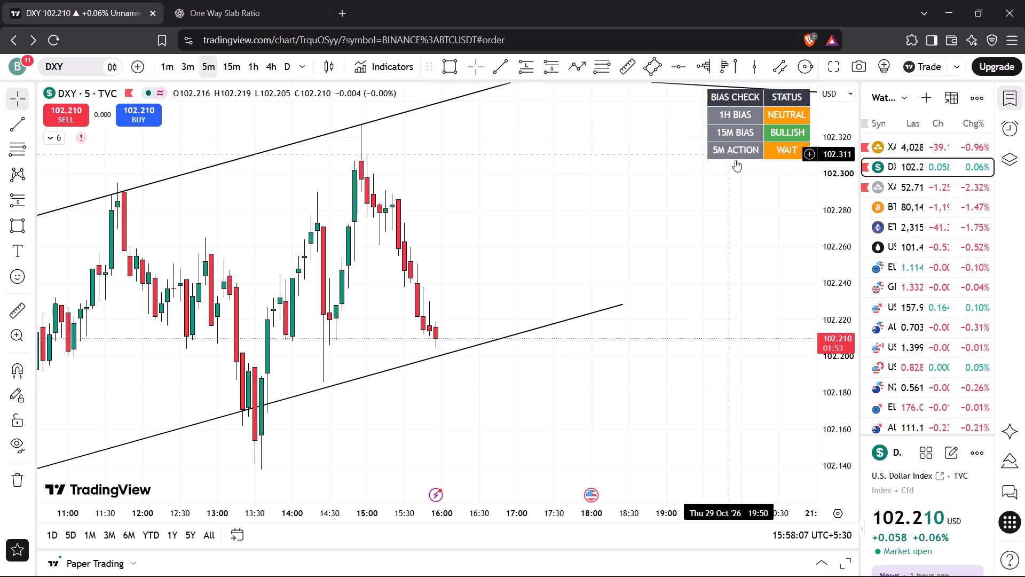
pyautogui.click(901, 144)
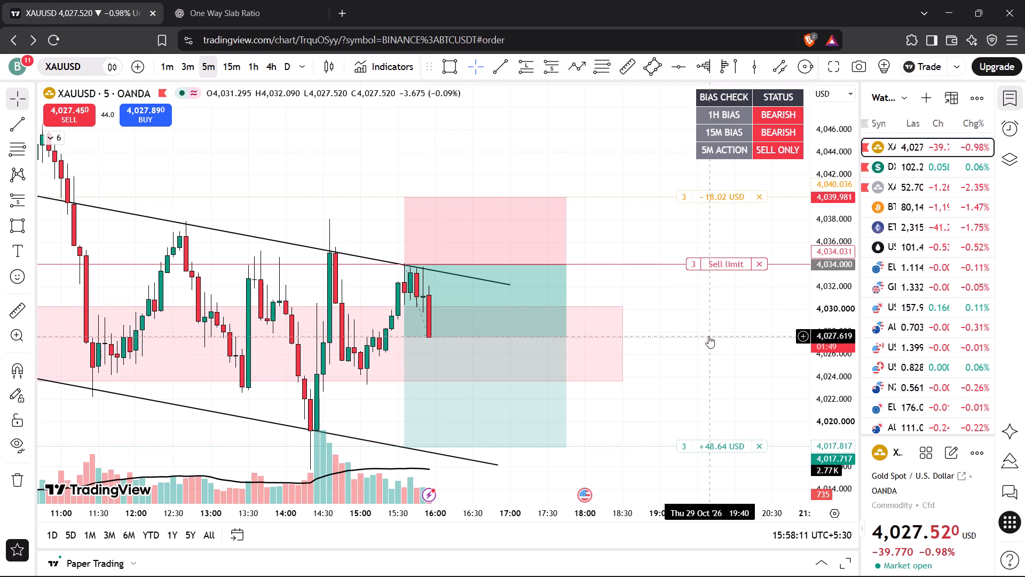
pyautogui.moveTo(708, 336); pyautogui.dragTo(708, 309)
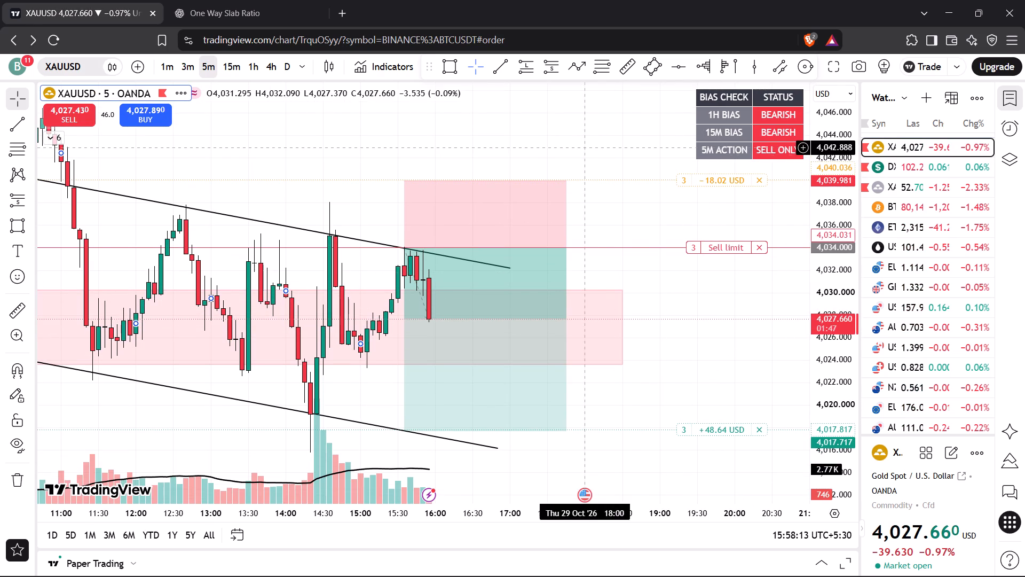
pyautogui.click(581, 147)
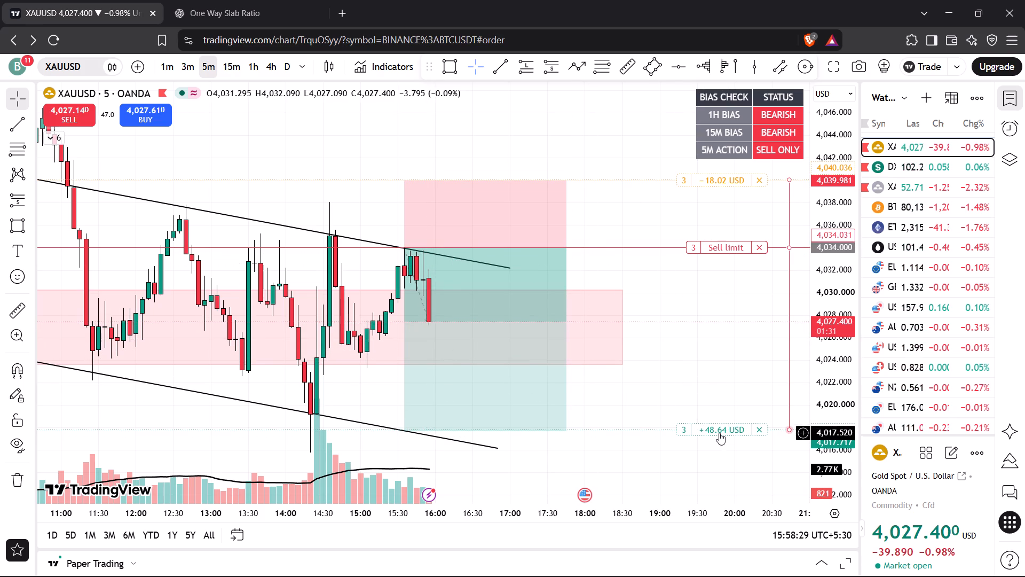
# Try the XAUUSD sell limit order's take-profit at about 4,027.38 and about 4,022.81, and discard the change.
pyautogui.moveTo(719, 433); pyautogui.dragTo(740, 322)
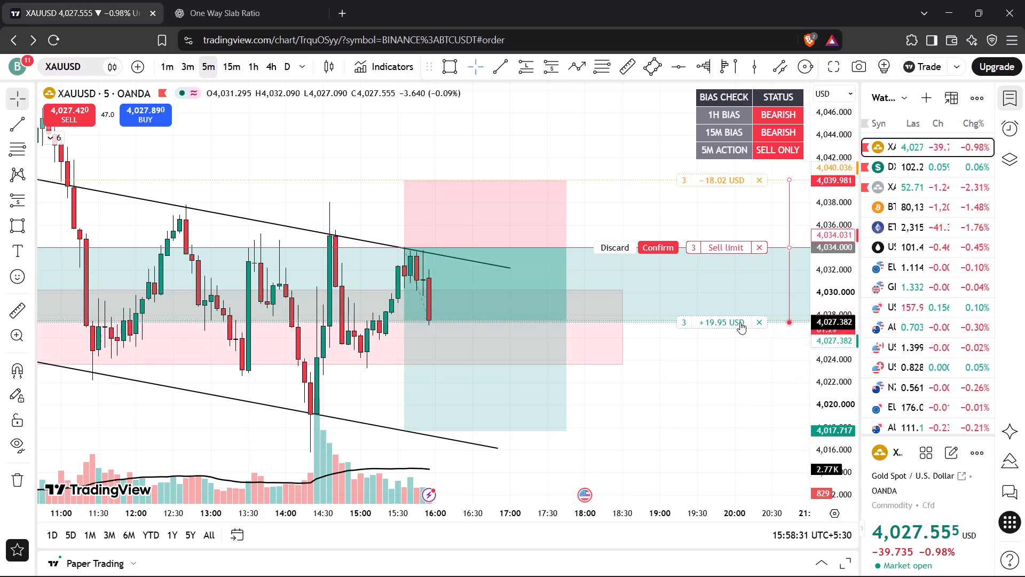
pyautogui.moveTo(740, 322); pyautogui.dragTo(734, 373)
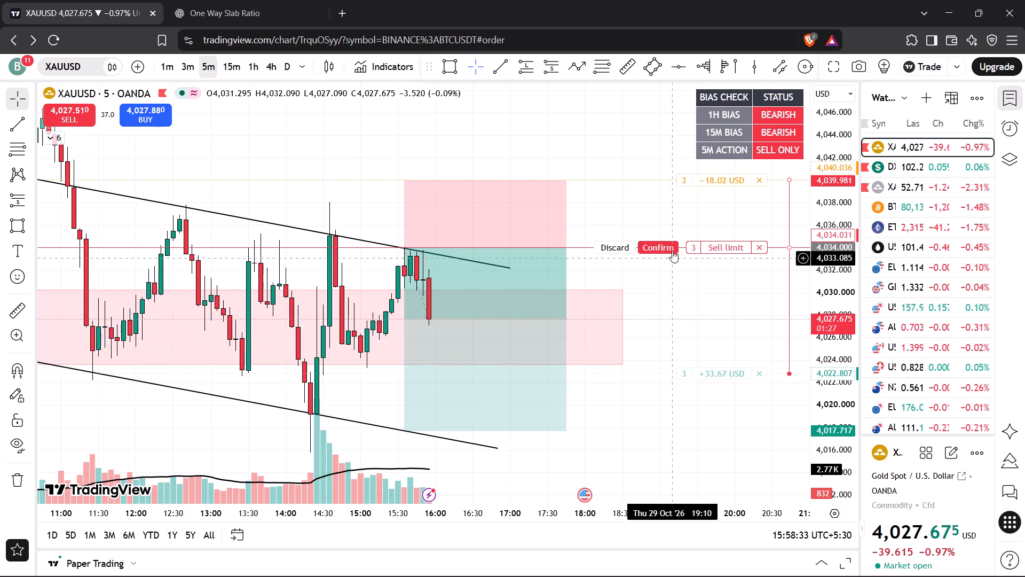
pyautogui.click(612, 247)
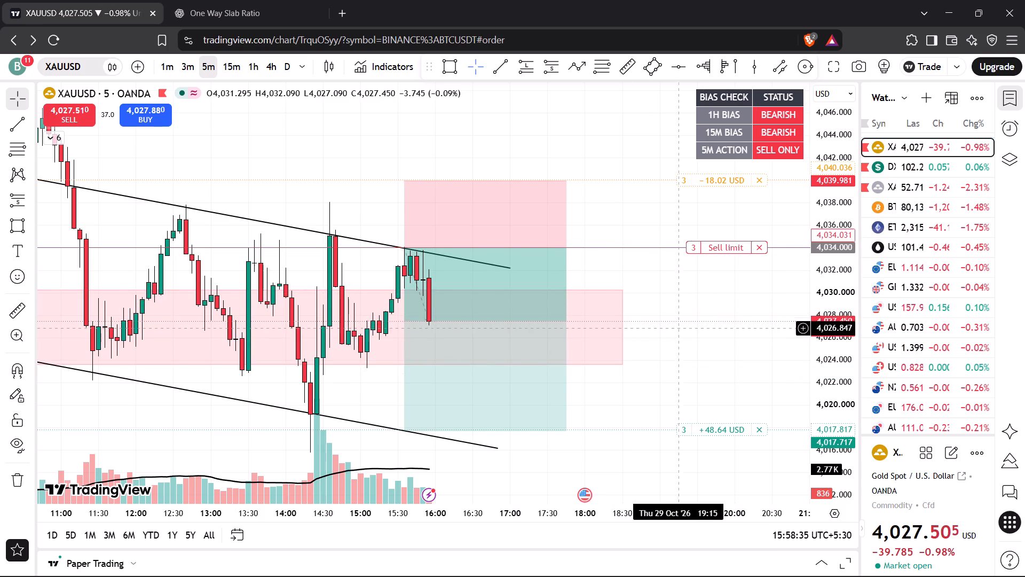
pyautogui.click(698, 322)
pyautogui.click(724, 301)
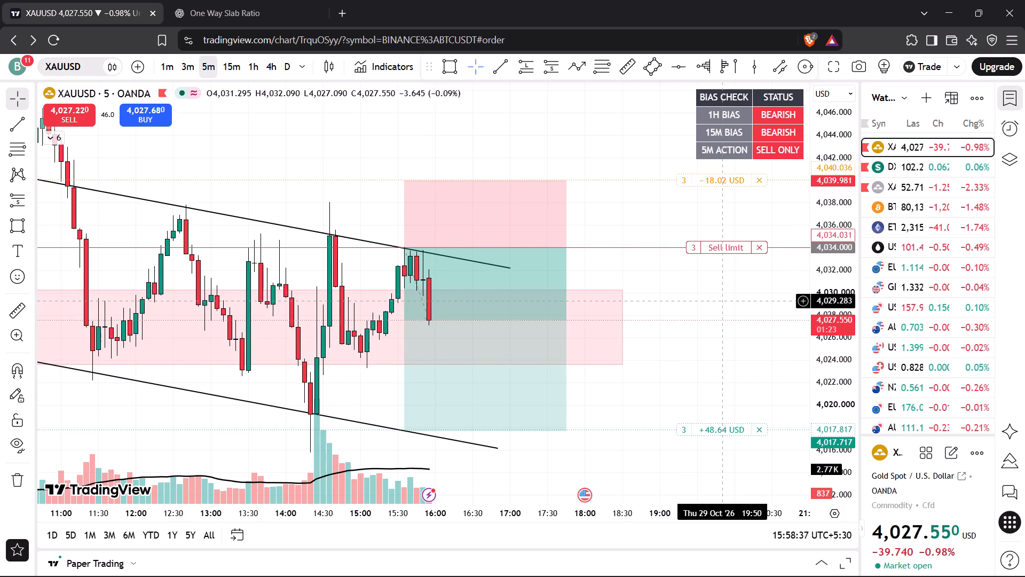
# Review the 5-minute charts of AUDJPY, EURJPY and NZDUSD from the watchlist.
pyautogui.click(905, 419)
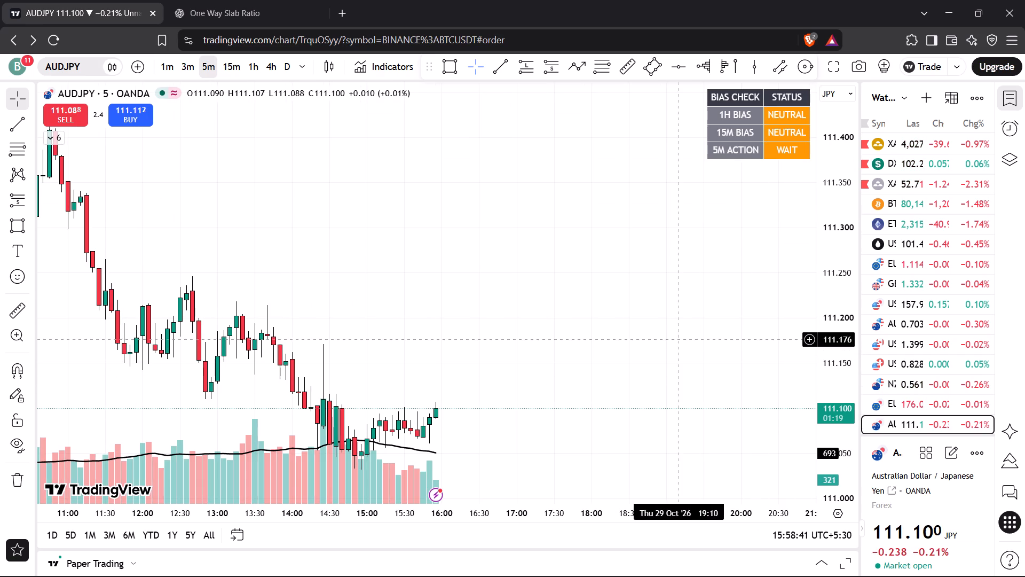
pyautogui.moveTo(680, 339); pyautogui.dragTo(684, 276)
pyautogui.click(904, 408)
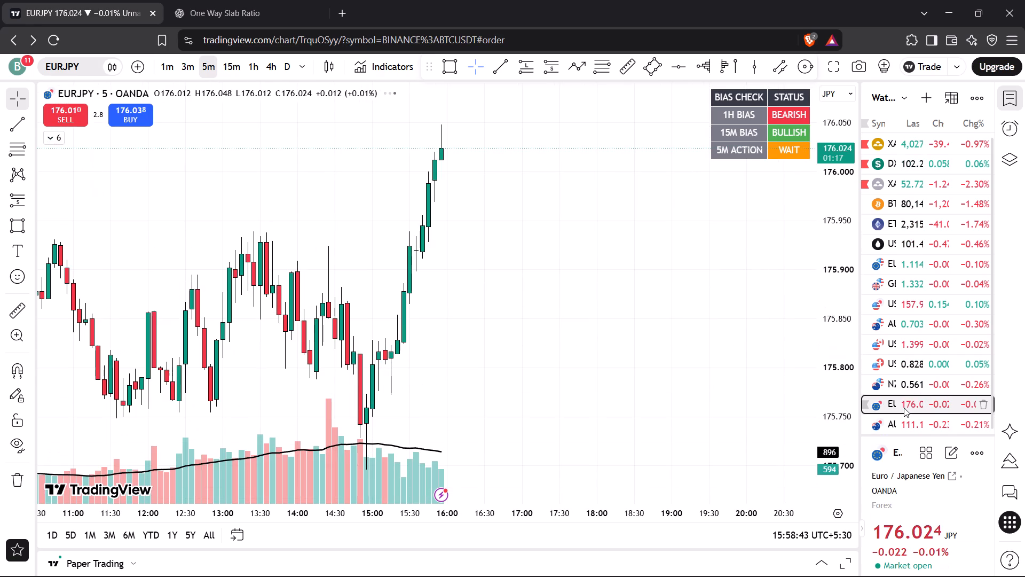
pyautogui.click(900, 387)
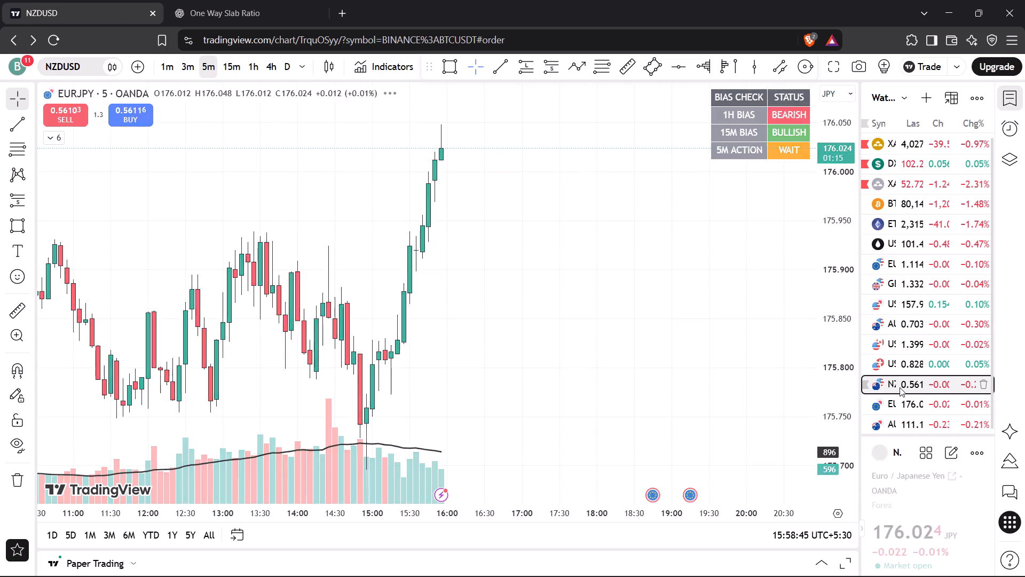
# Place a short position drawing on the USDCHF 5-minute chart with its entry at 0.82928 on the descending trendline.
pyautogui.click(899, 360)
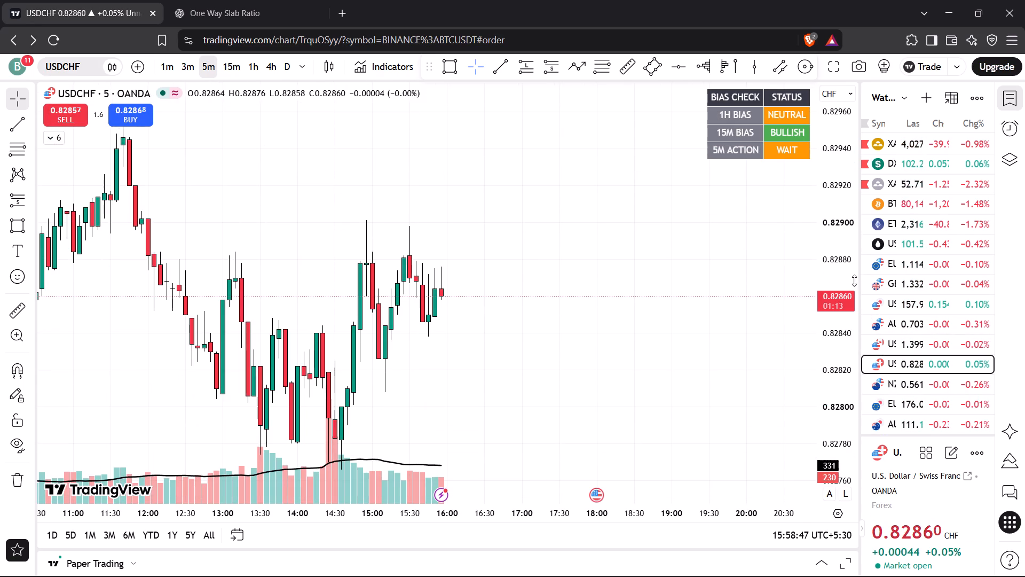
pyautogui.moveTo(848, 256); pyautogui.dragTo(847, 327)
pyautogui.scroll(-5, 707, 350)
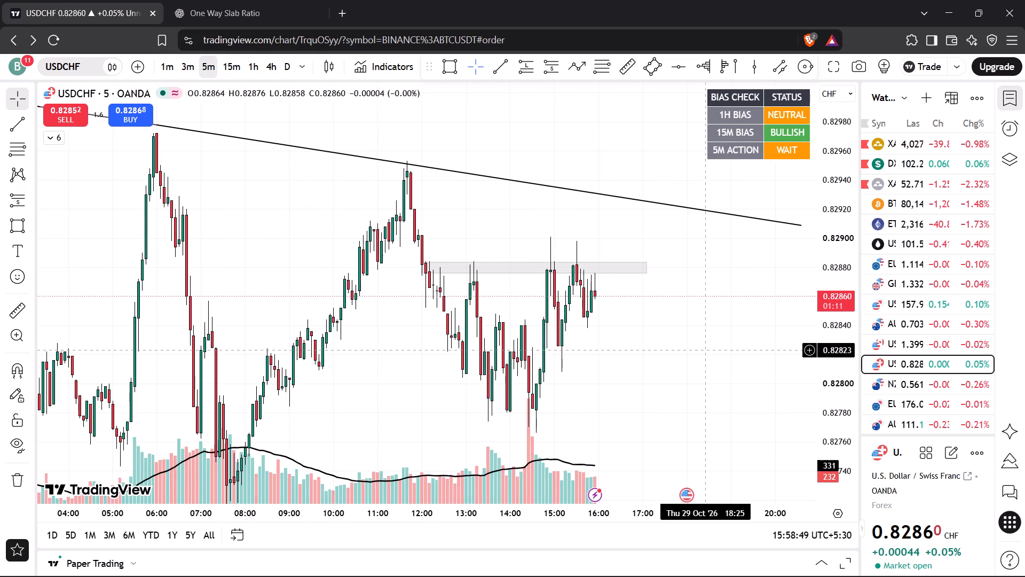
pyautogui.moveTo(706, 350); pyautogui.dragTo(660, 305)
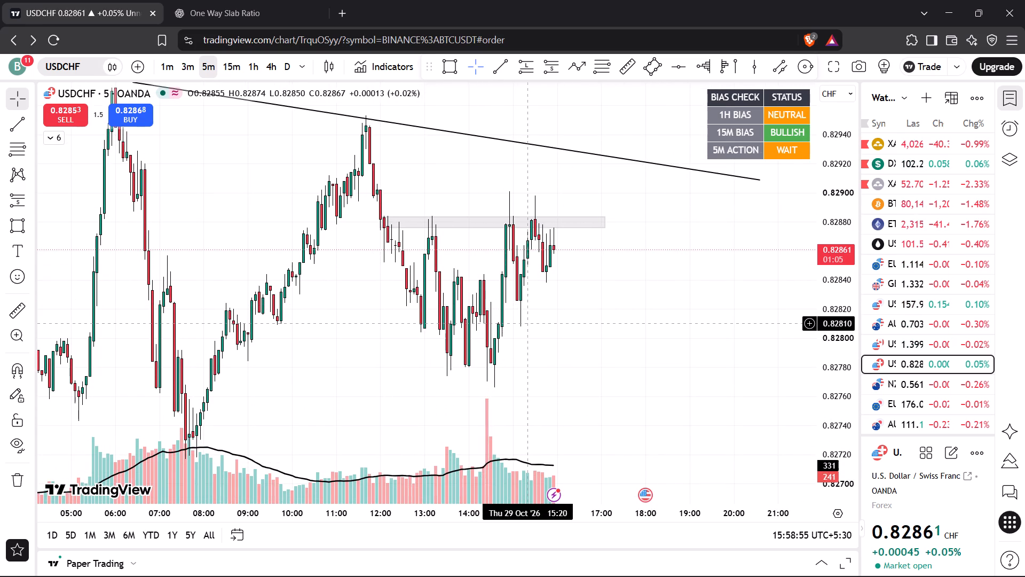
pyautogui.moveTo(593, 301); pyautogui.dragTo(580, 323)
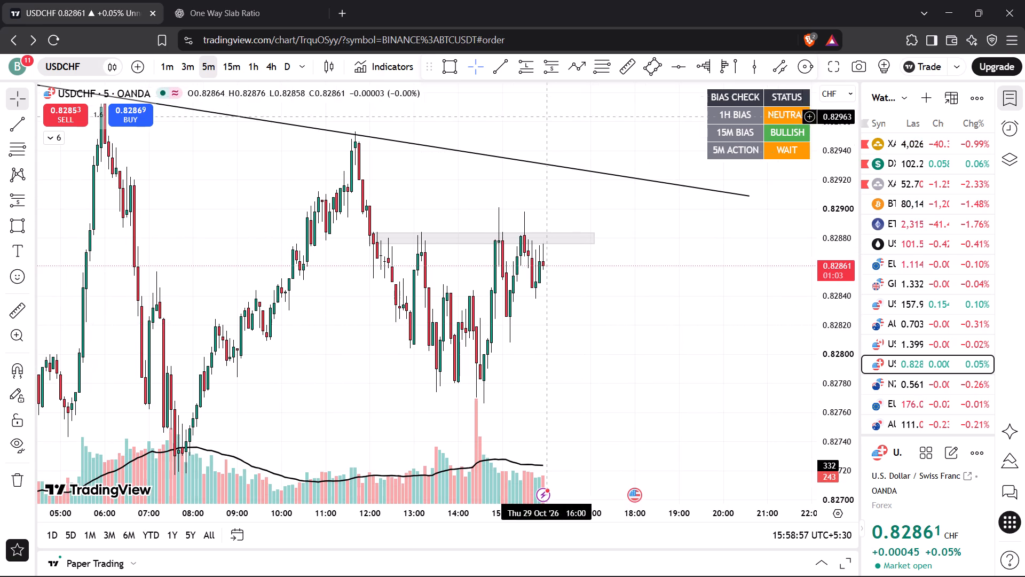
pyautogui.click(551, 72)
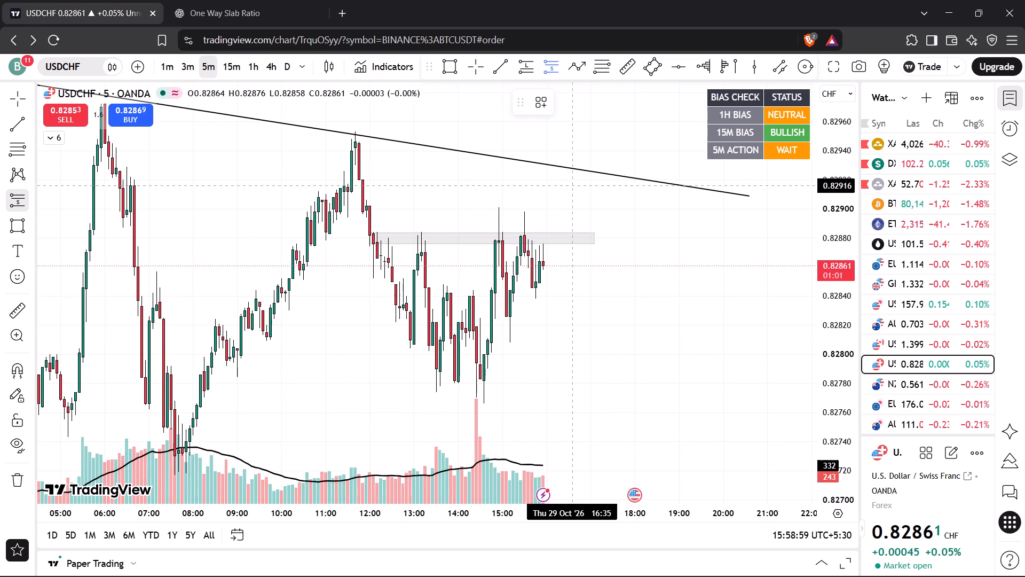
pyautogui.click(575, 168)
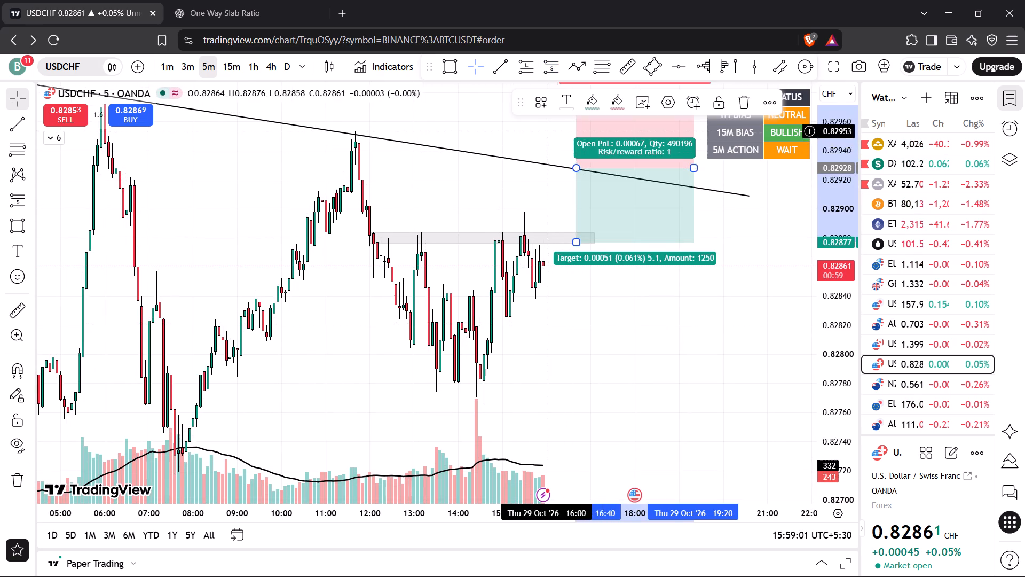
pyautogui.click(546, 131)
# Set the stop level of the USDCHF short position drawing to 0.82972.
pyautogui.moveTo(546, 131); pyautogui.dragTo(555, 231)
pyautogui.moveTo(585, 181); pyautogui.dragTo(584, 200)
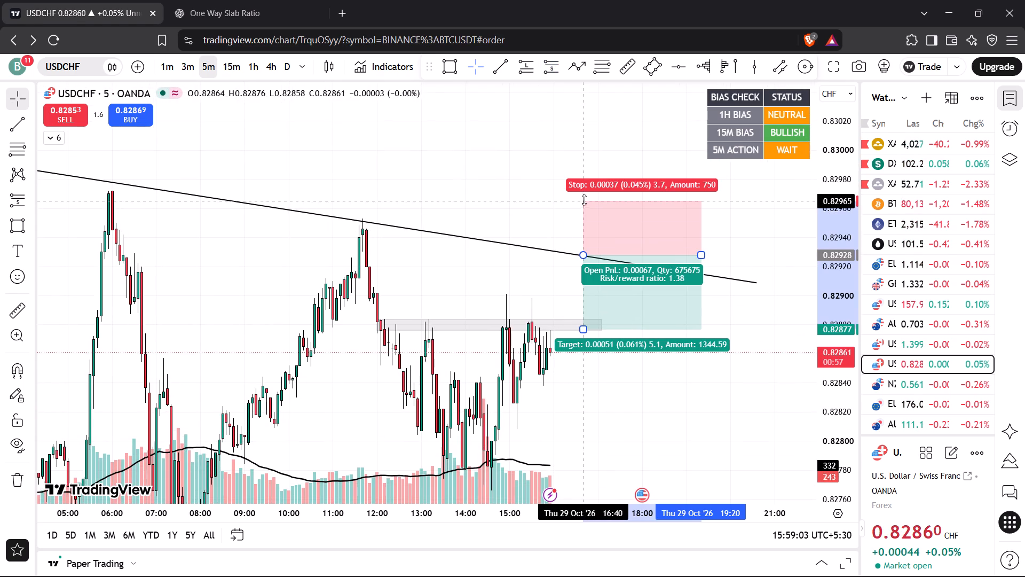
pyautogui.moveTo(584, 200); pyautogui.dragTo(581, 191)
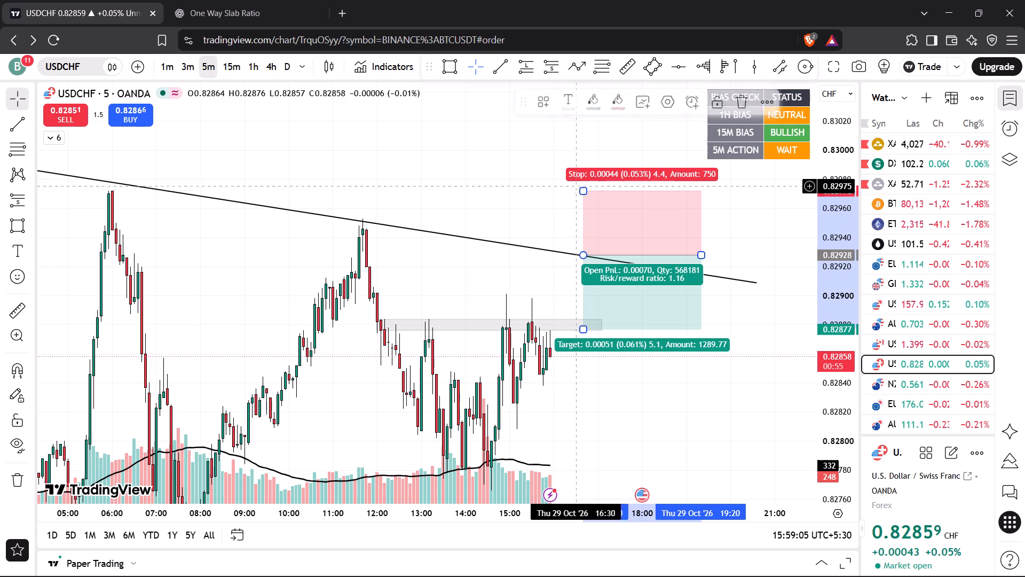
pyautogui.click(550, 182)
# Extend the target of the USDCHF short position drawing down to 0.82829.
pyautogui.moveTo(508, 183); pyautogui.dragTo(511, 119)
pyautogui.moveTo(840, 201); pyautogui.dragTo(835, 217)
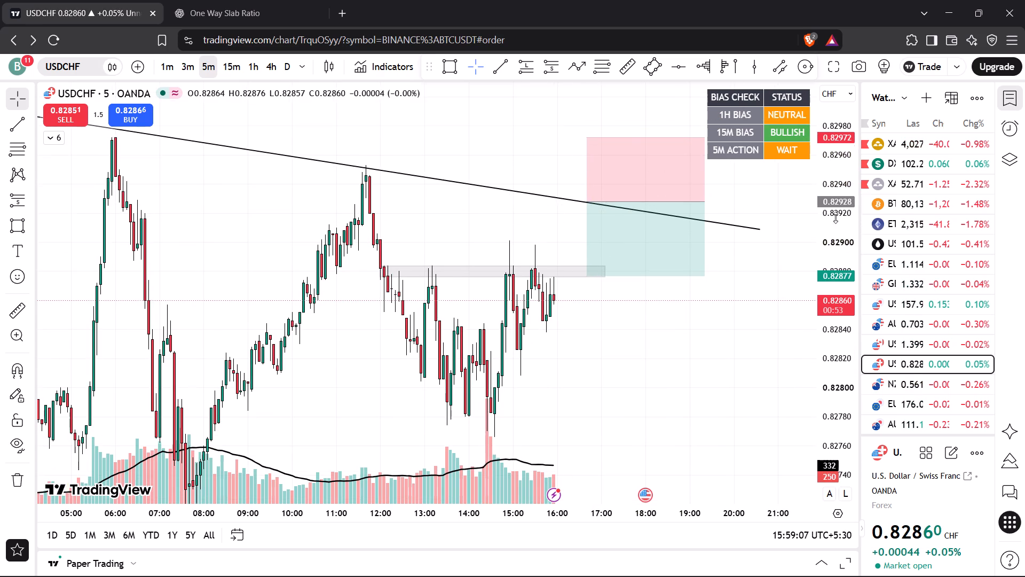
pyautogui.moveTo(835, 217); pyautogui.dragTo(811, 346)
pyautogui.moveTo(643, 379); pyautogui.dragTo(647, 333)
pyautogui.moveTo(587, 266); pyautogui.dragTo(588, 302)
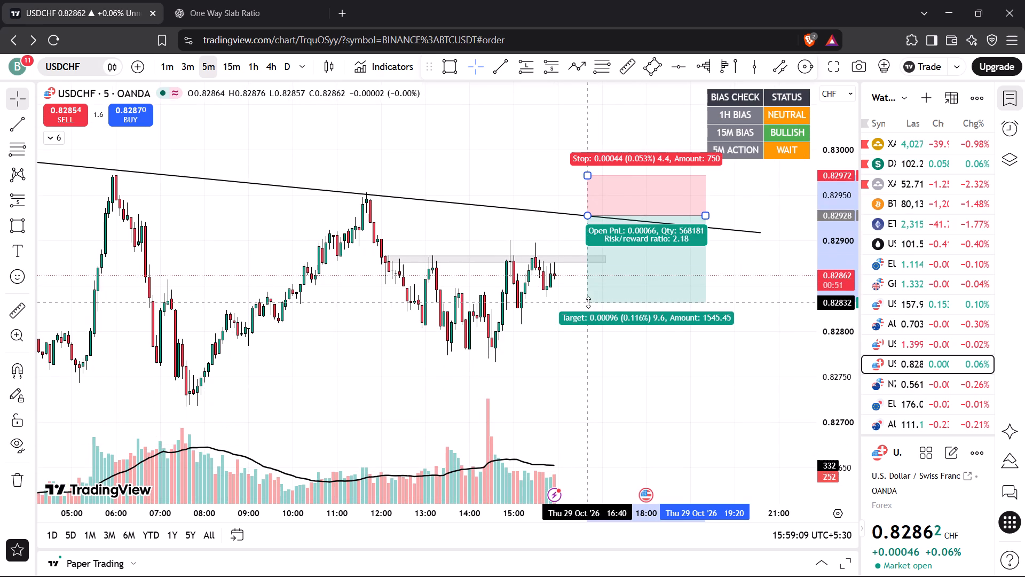
pyautogui.moveTo(588, 302); pyautogui.dragTo(588, 306)
pyautogui.click(646, 357)
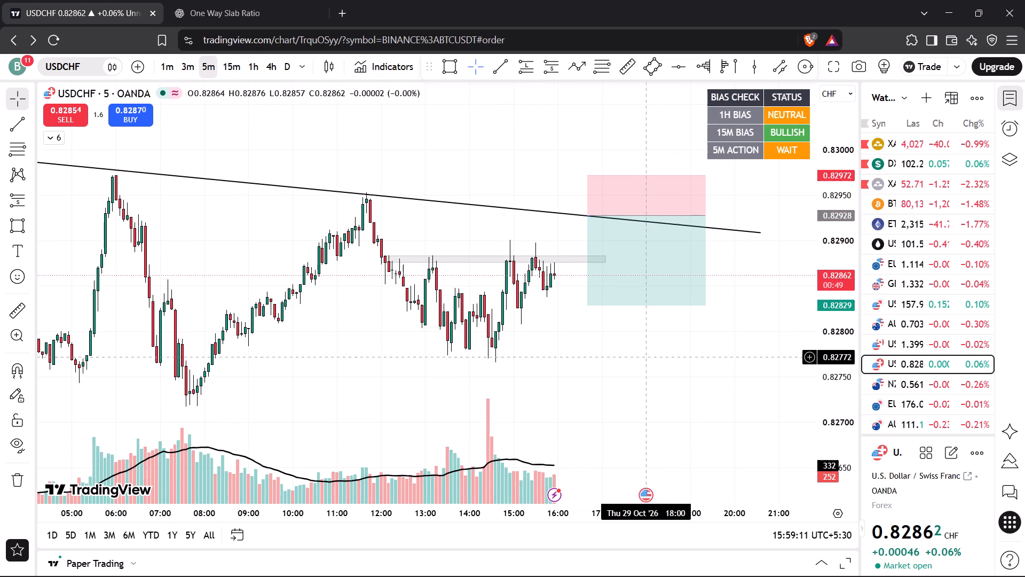
# Shorten the USDCHF short position drawing so that it ends at about 18:40 on the time axis.
pyautogui.moveTo(708, 212); pyautogui.dragTo(677, 224)
pyautogui.click(700, 210)
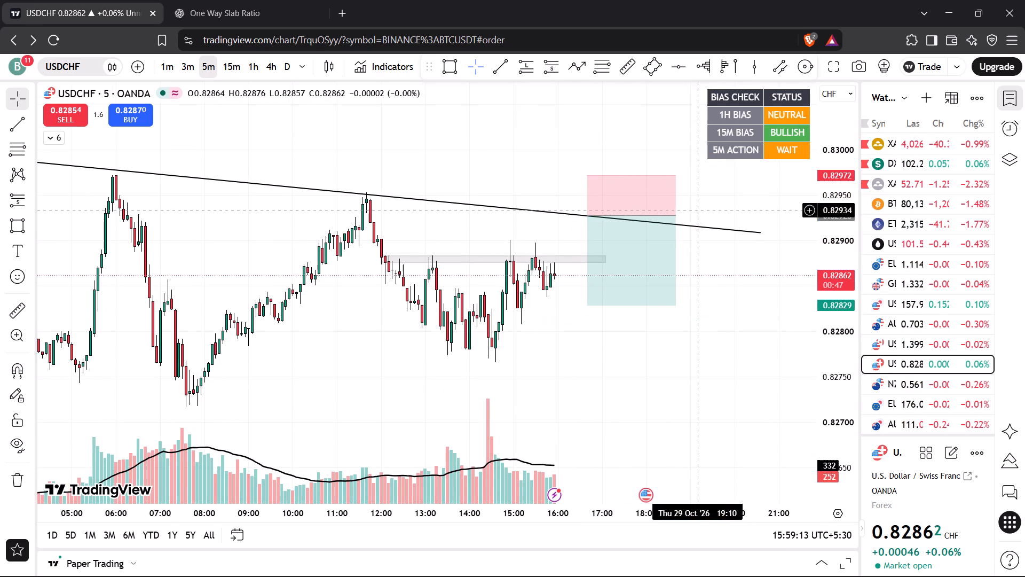
# Review the 5-minute charts of USDCAD, AUDUSD and USDJPY from the watchlist.
pyautogui.click(895, 347)
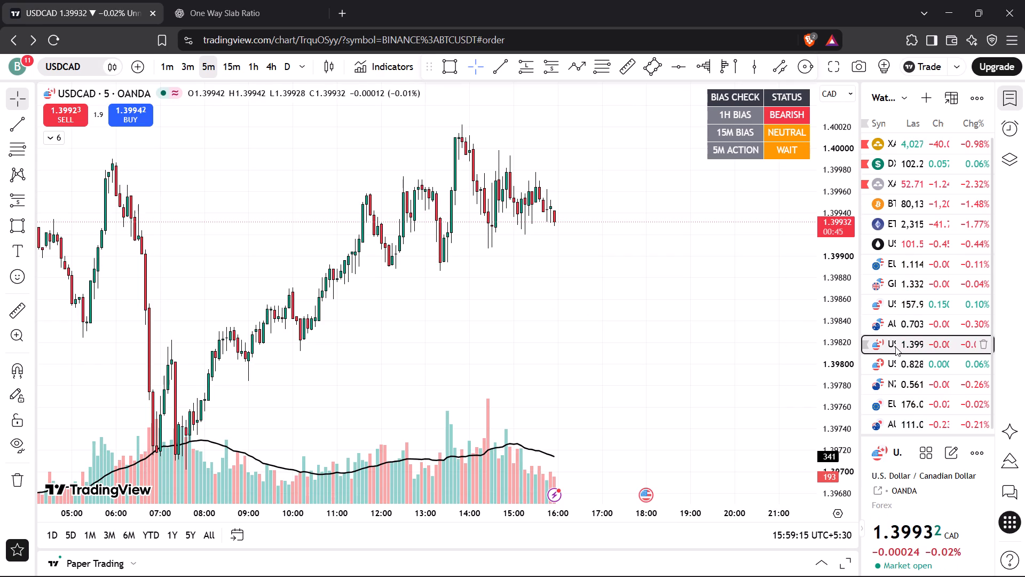
pyautogui.click(913, 322)
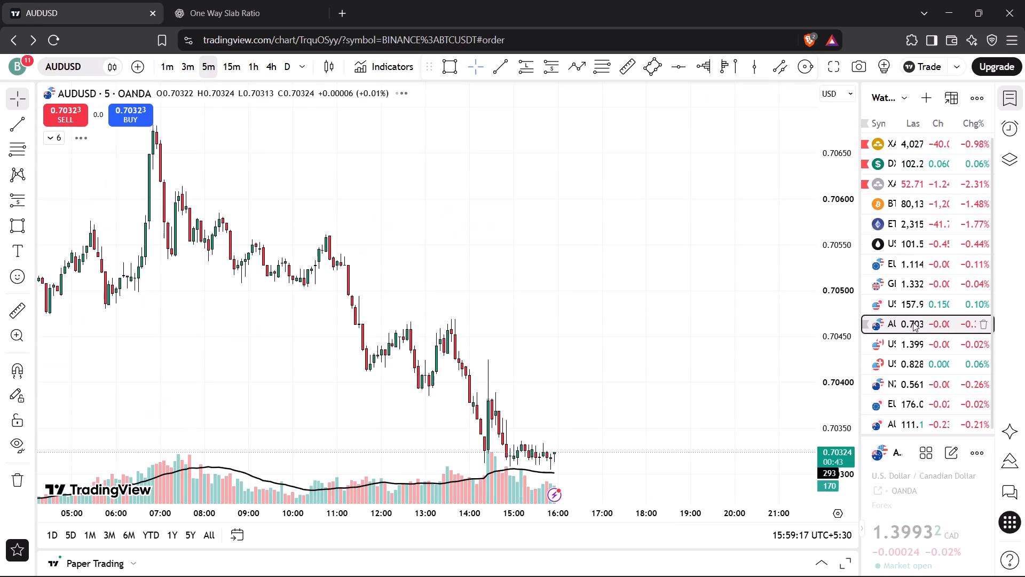
pyautogui.moveTo(709, 369); pyautogui.dragTo(714, 347)
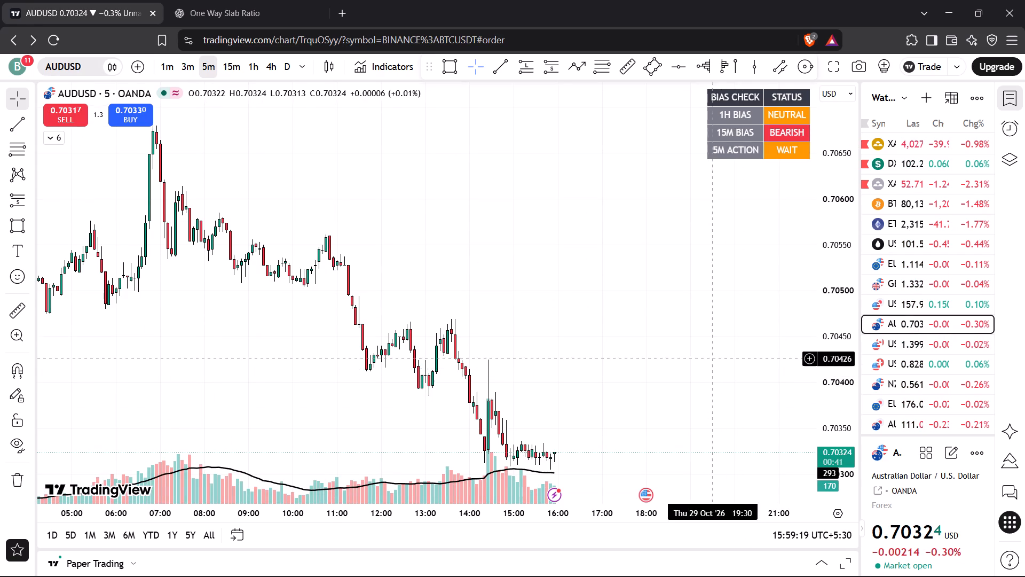
pyautogui.moveTo(714, 347); pyautogui.dragTo(723, 323)
pyautogui.click(894, 300)
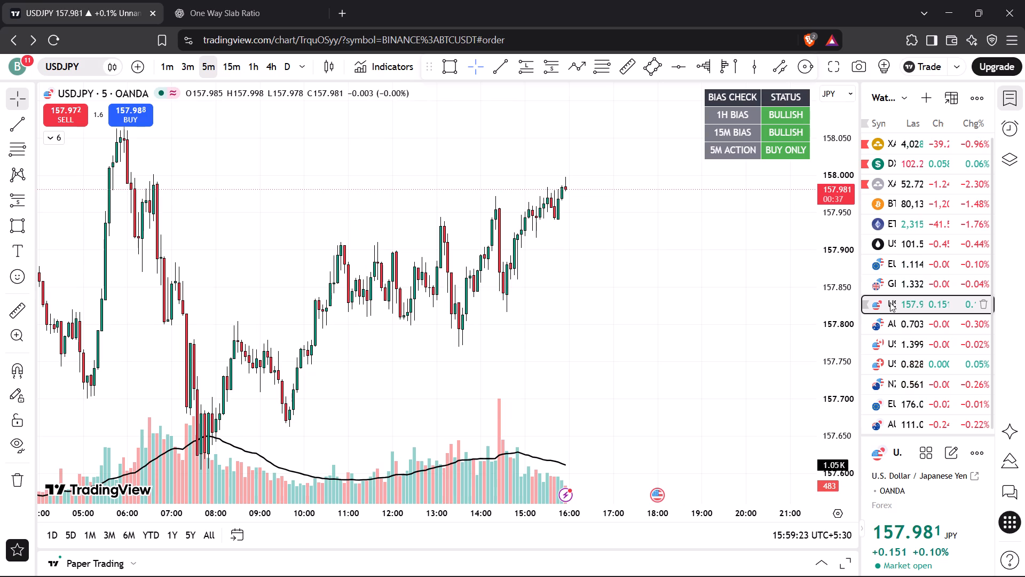
# Review the 5-minute charts of GBPUSD, EURUSD, USOIL, ETHUSD, BTCUSDT, XAGUSD and DXY from the watchlist.
pyautogui.click(897, 279)
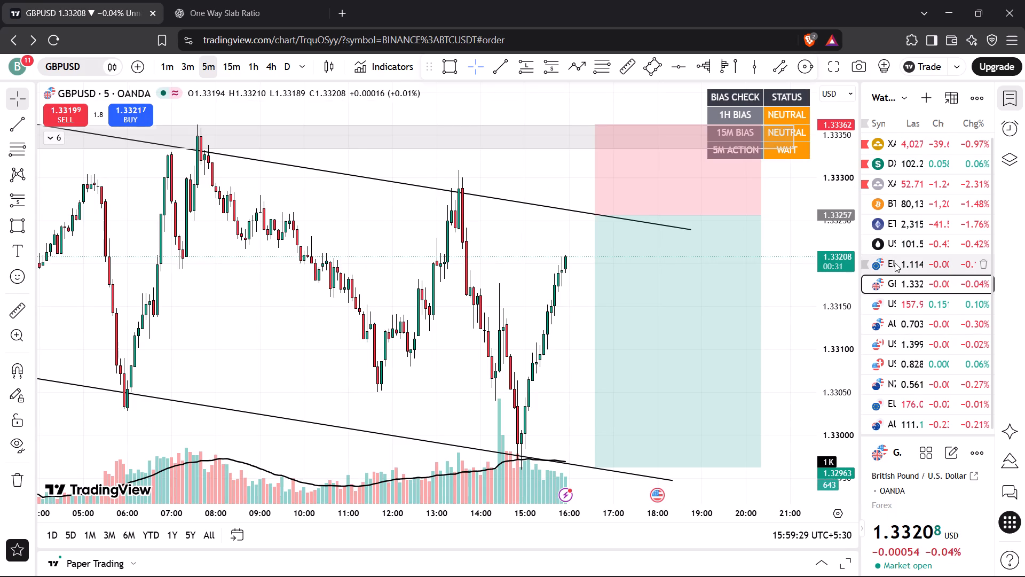
pyautogui.click(895, 263)
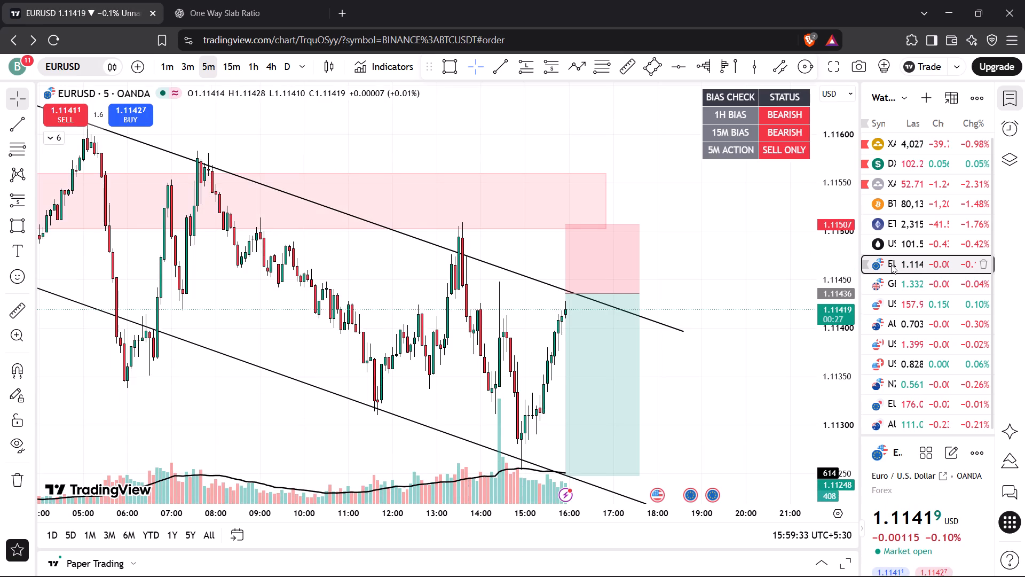
pyautogui.moveTo(503, 161); pyautogui.dragTo(646, 216)
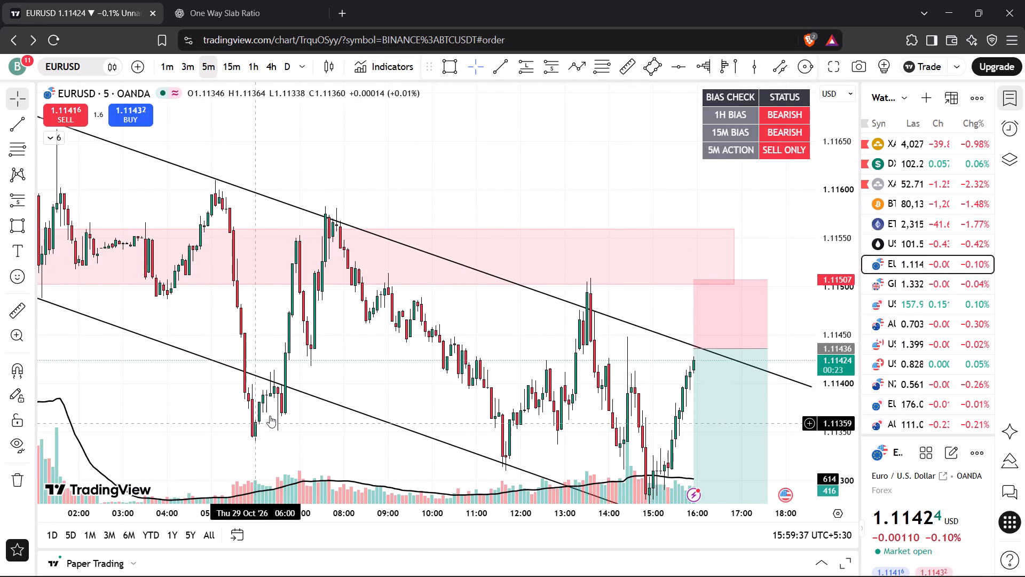
pyautogui.click(892, 239)
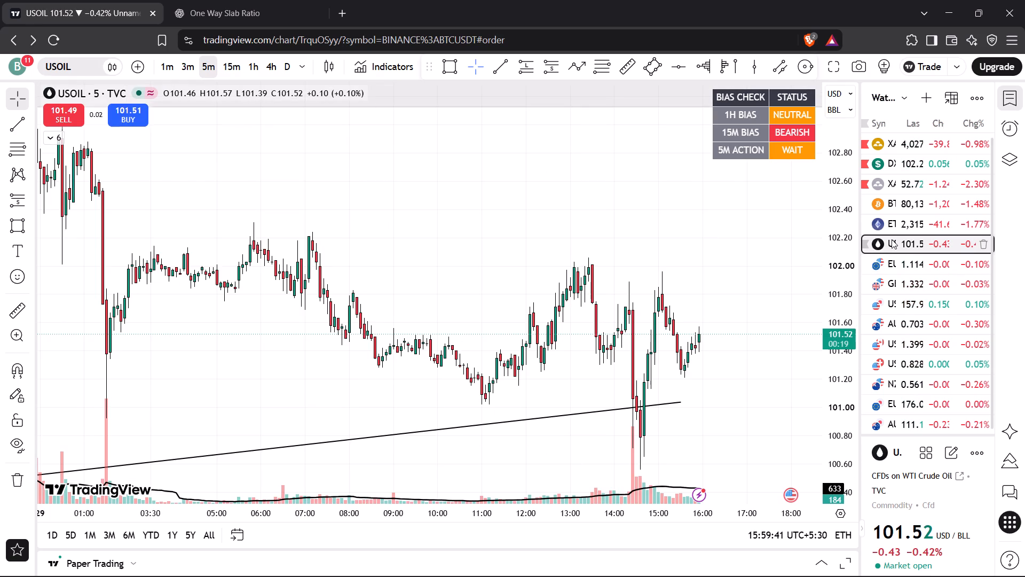
pyautogui.click(897, 223)
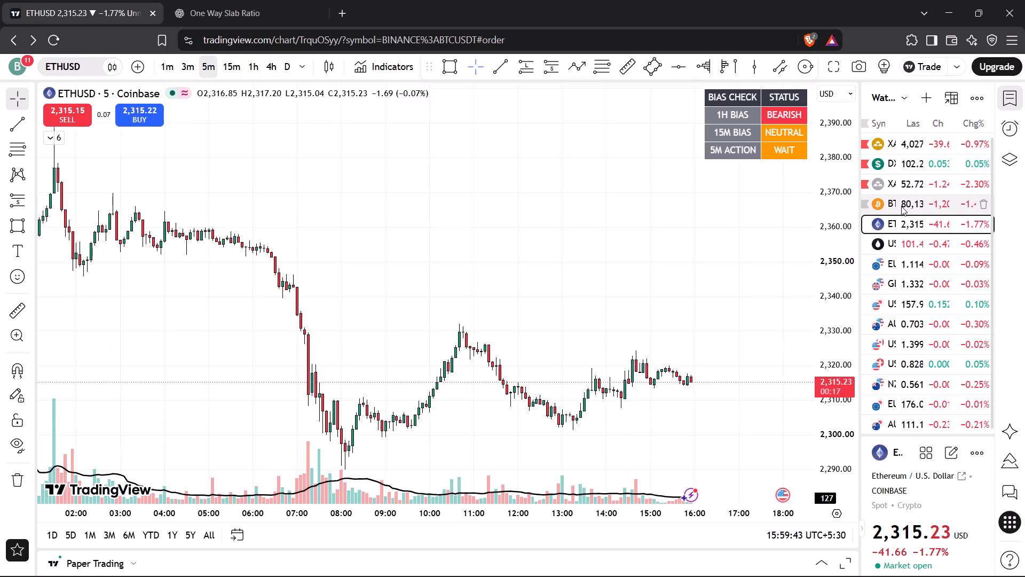
pyautogui.click(901, 206)
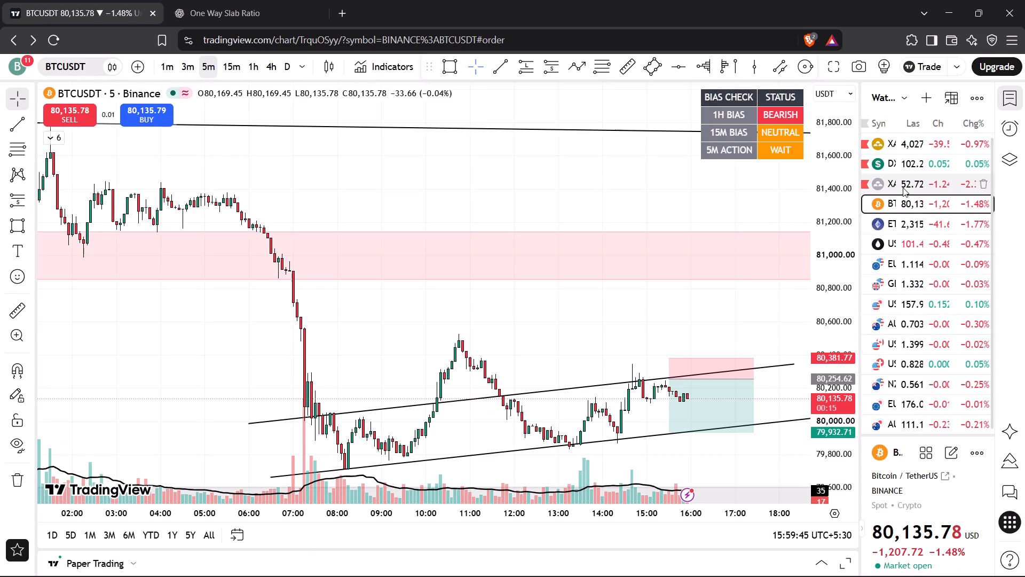
pyautogui.click(903, 188)
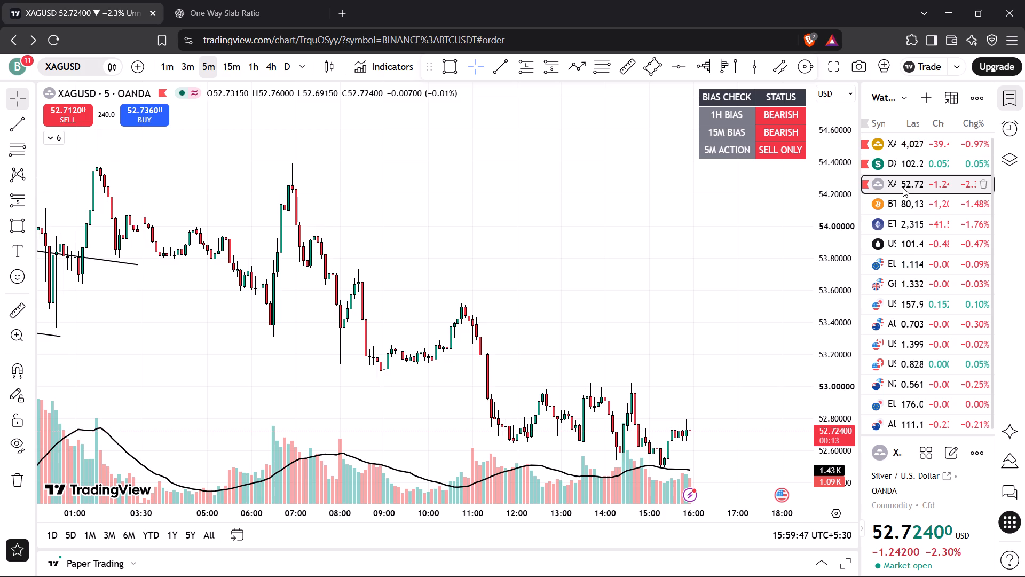
pyautogui.click(899, 165)
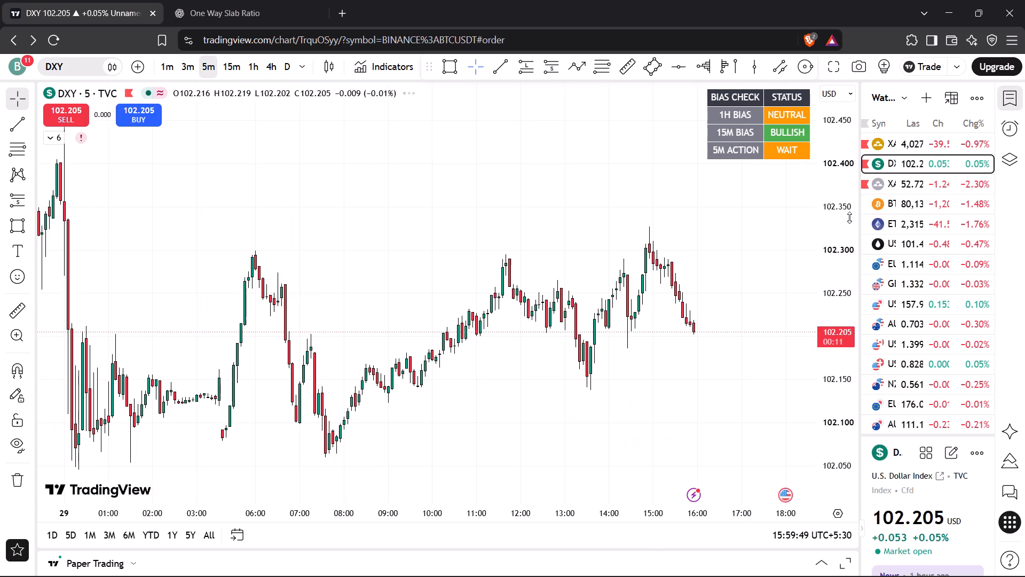
pyautogui.moveTo(834, 383); pyautogui.dragTo(849, 254)
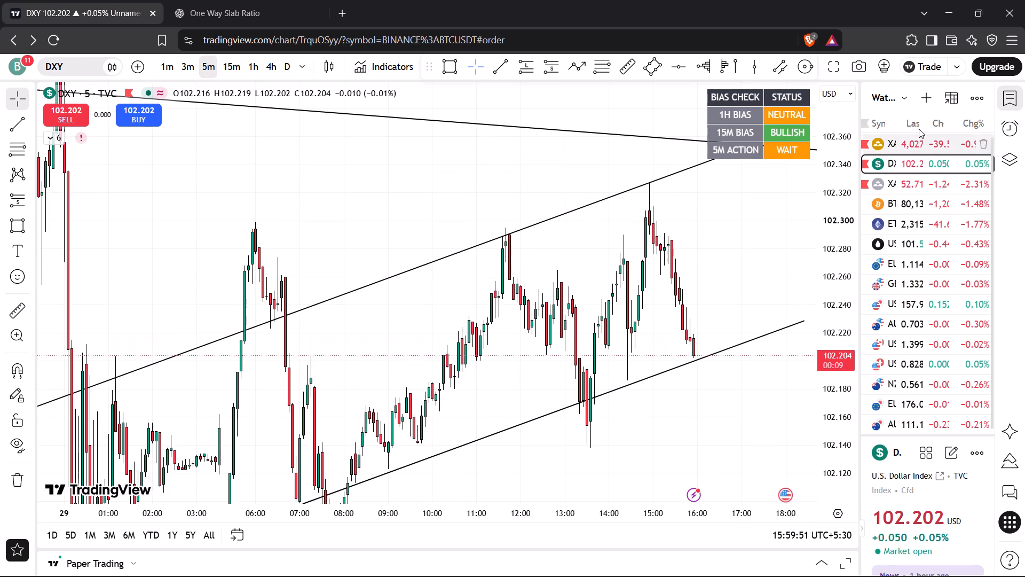
# Examine the XAUUSD 5-minute chart around the pending sell limit order and its descending channel.
pyautogui.click(914, 141)
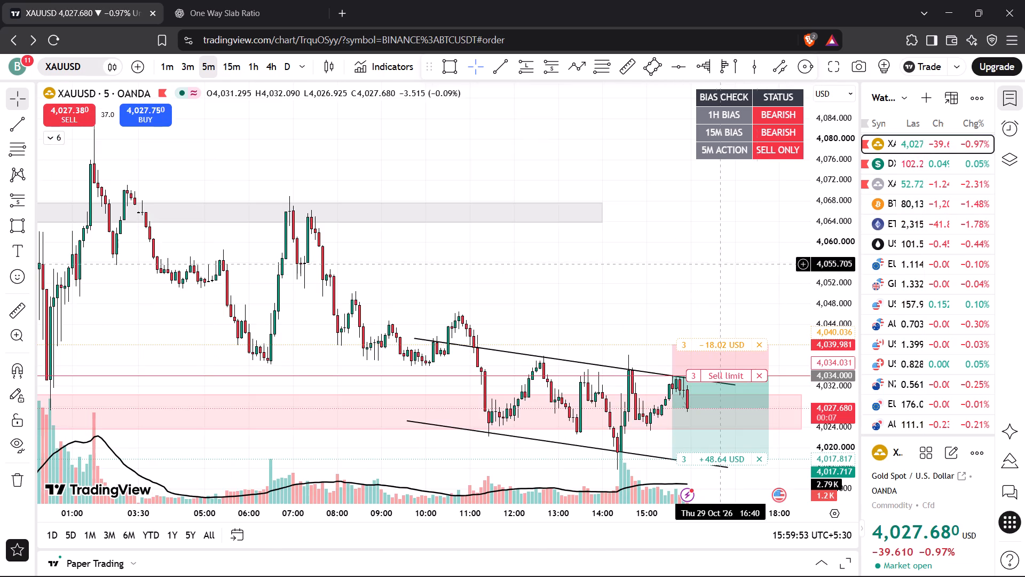
pyautogui.moveTo(709, 261); pyautogui.dragTo(662, 232)
pyautogui.moveTo(685, 255); pyautogui.dragTo(651, 233)
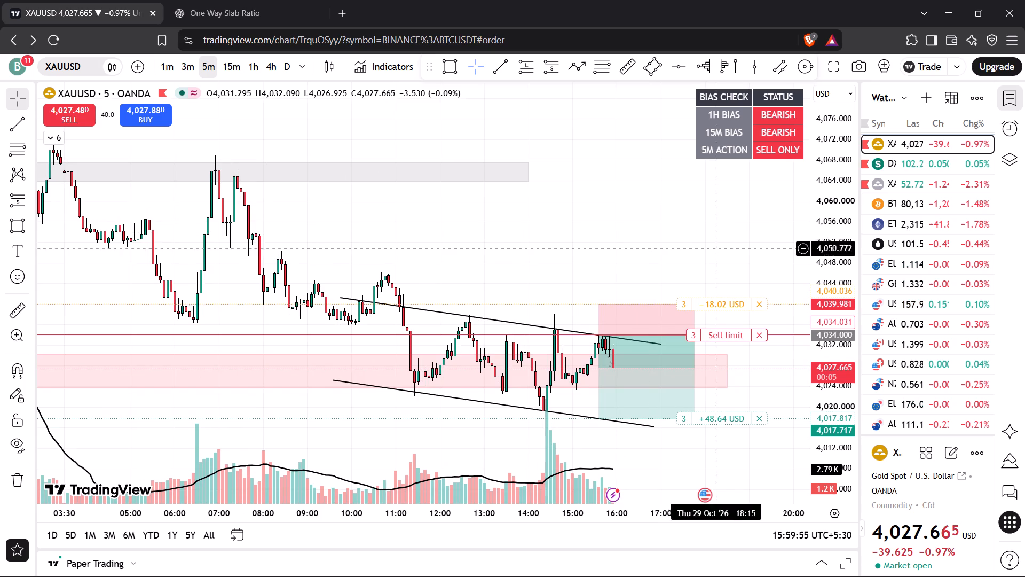
pyautogui.moveTo(740, 247); pyautogui.dragTo(716, 207)
pyautogui.scroll(4, 709, 207)
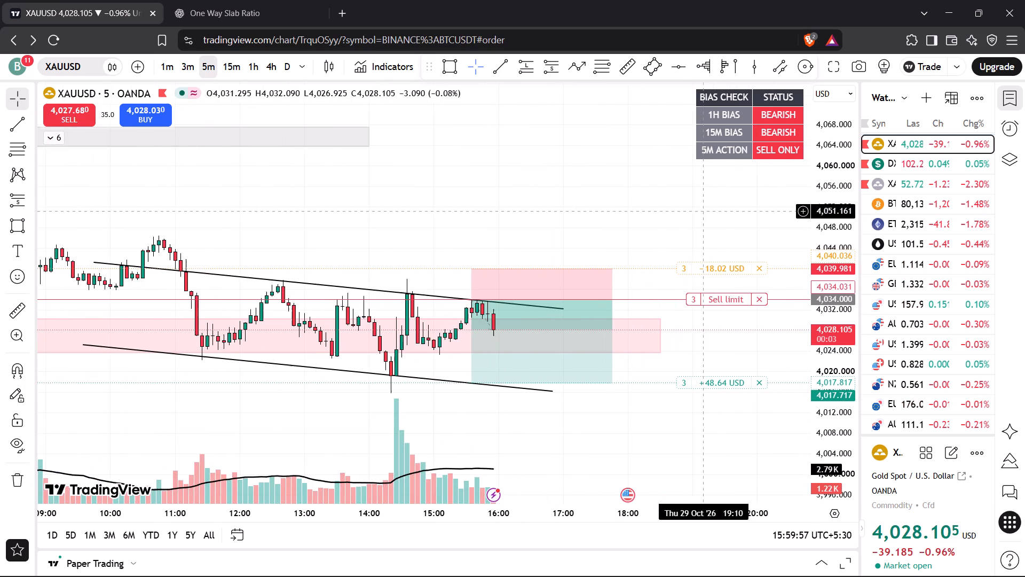
pyautogui.moveTo(832, 354); pyautogui.dragTo(812, 195)
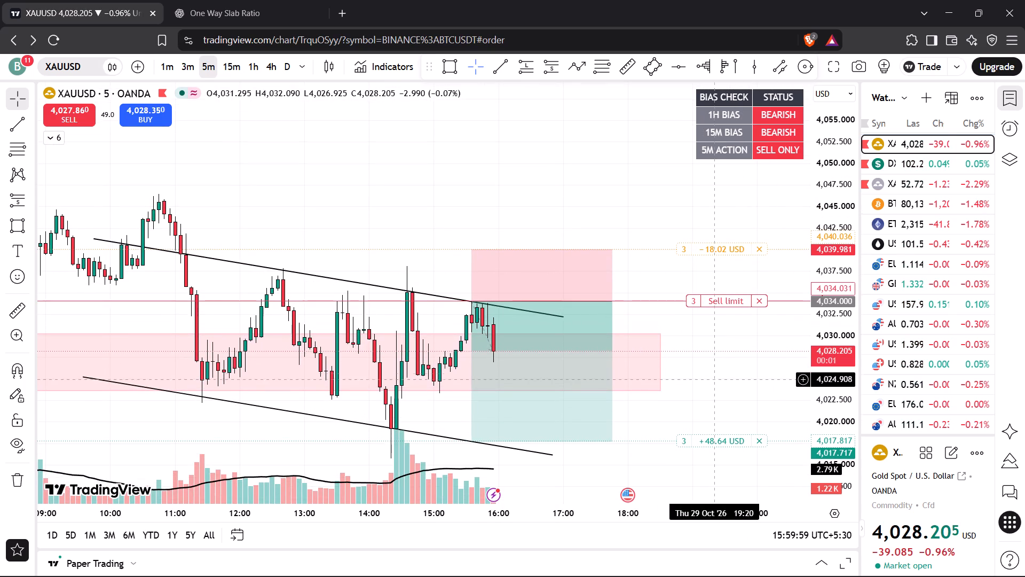
pyautogui.click(713, 384)
pyautogui.moveTo(713, 384); pyautogui.dragTo(701, 344)
pyautogui.scroll(3, 703, 353)
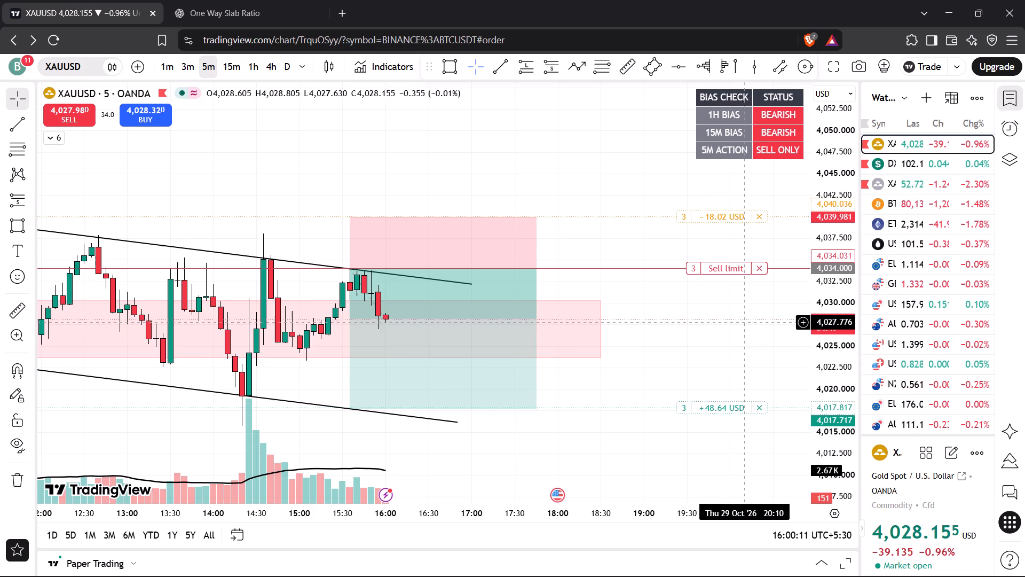
# Compare the XAUUSD setup on the 1-hour and 15-minute timeframes, ending back on the 5-minute chart.
pyautogui.click(259, 68)
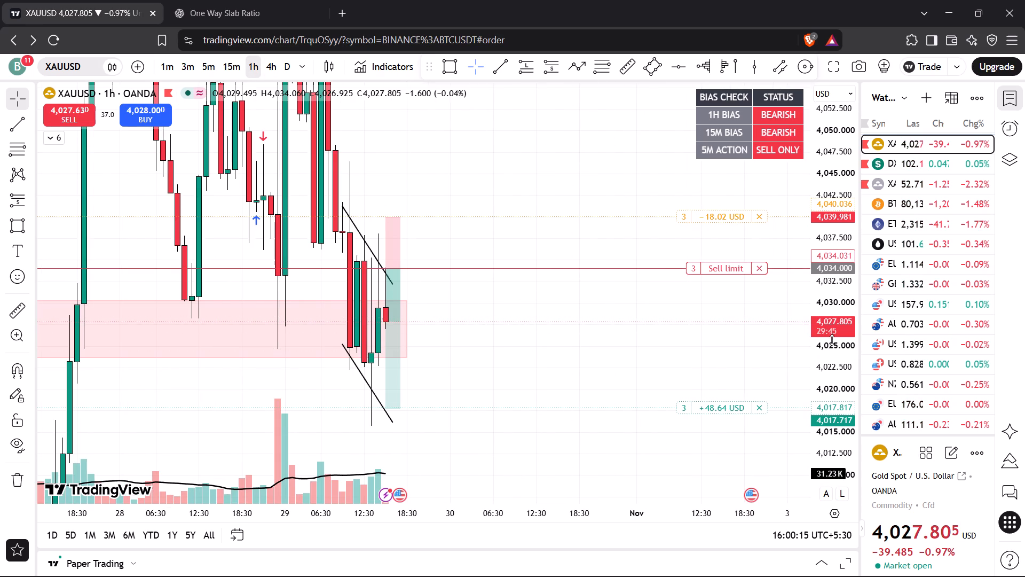
pyautogui.moveTo(831, 338); pyautogui.dragTo(824, 415)
pyautogui.click(232, 63)
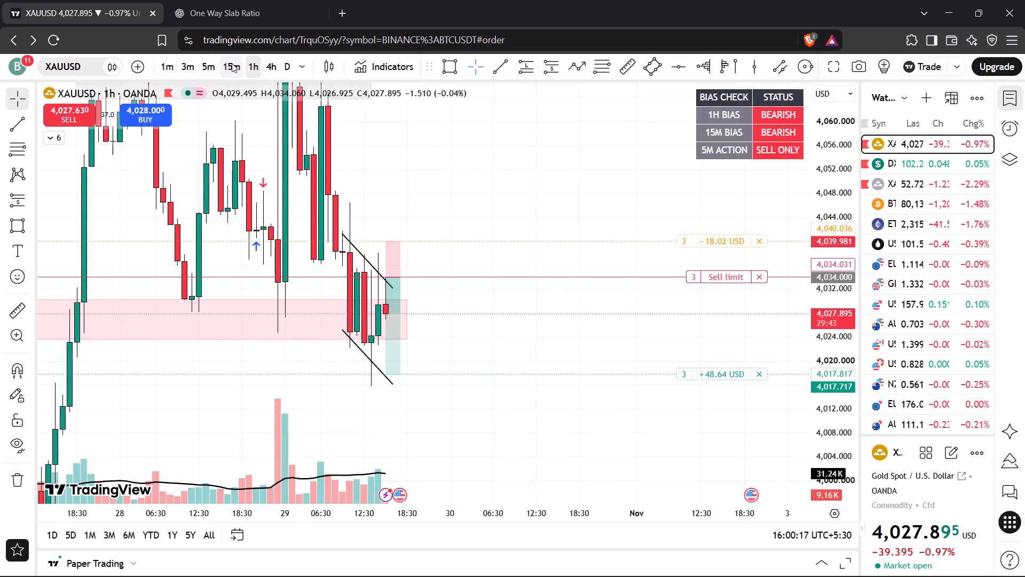
pyautogui.moveTo(835, 182); pyautogui.dragTo(842, 258)
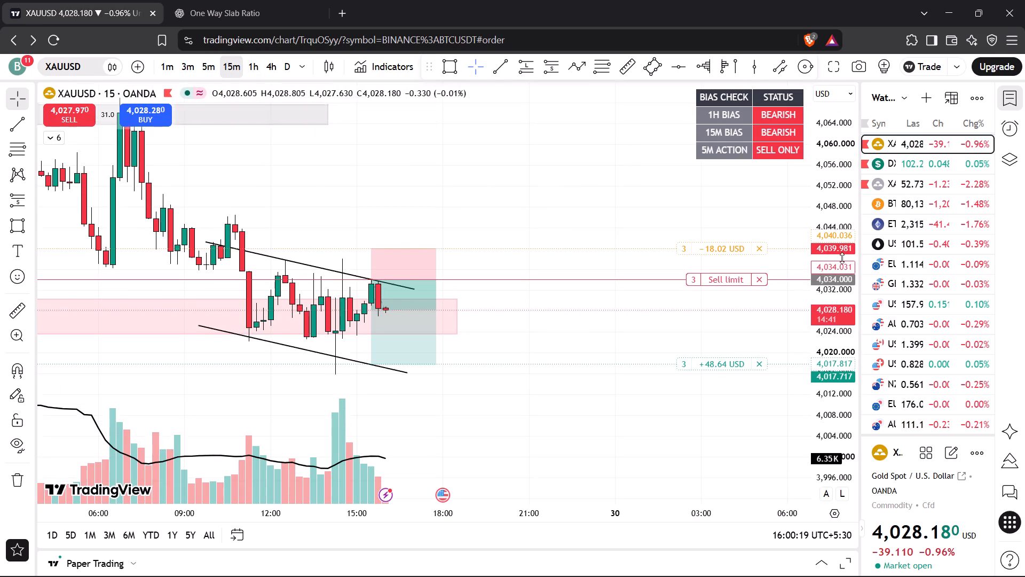
pyautogui.moveTo(842, 258); pyautogui.dragTo(840, 274)
pyautogui.scroll(-2, 586, 215)
pyautogui.moveTo(588, 202); pyautogui.dragTo(590, 179)
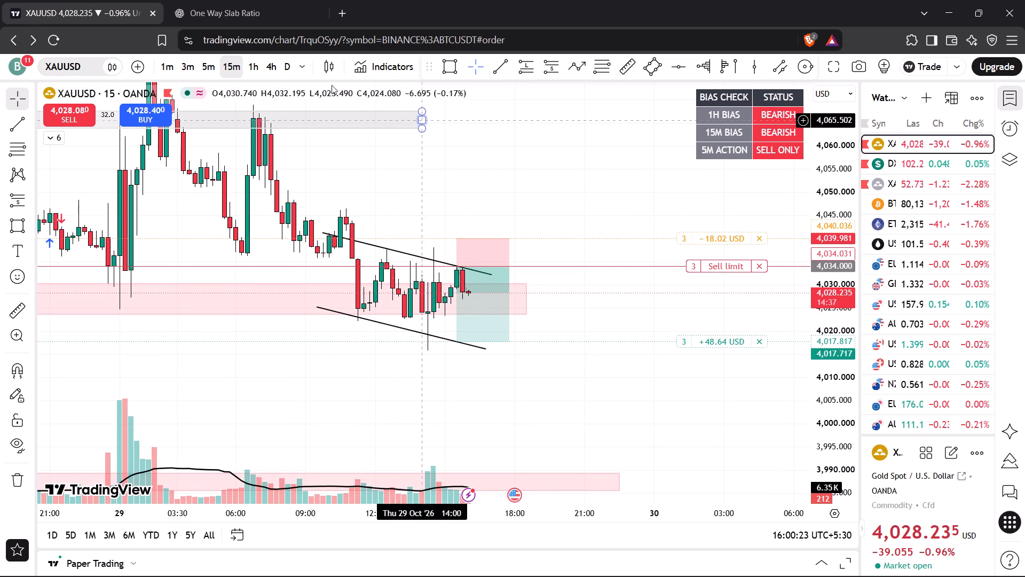
pyautogui.click(208, 65)
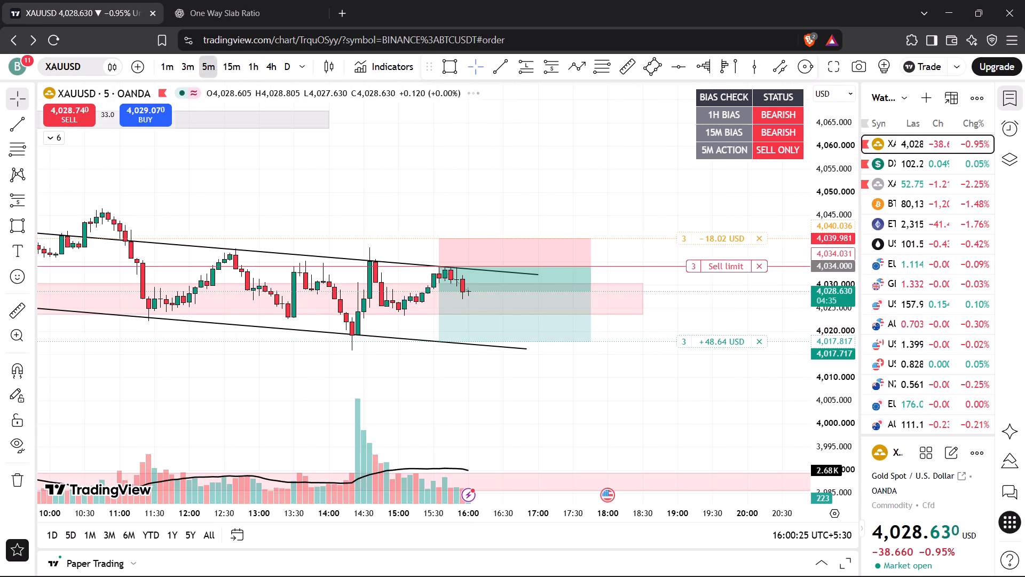
pyautogui.moveTo(839, 418); pyautogui.dragTo(830, 197)
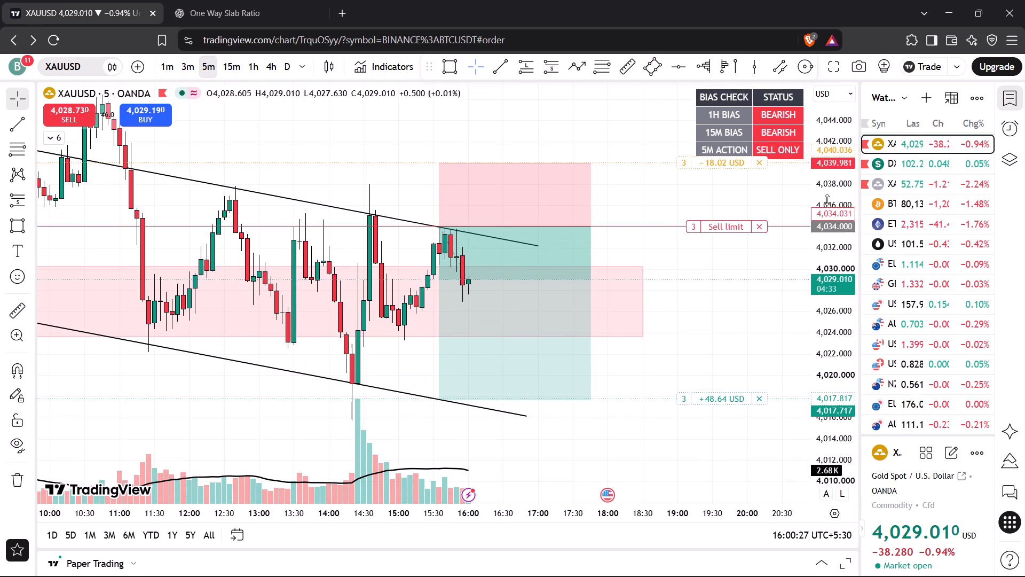
pyautogui.moveTo(670, 308); pyautogui.dragTo(697, 275)
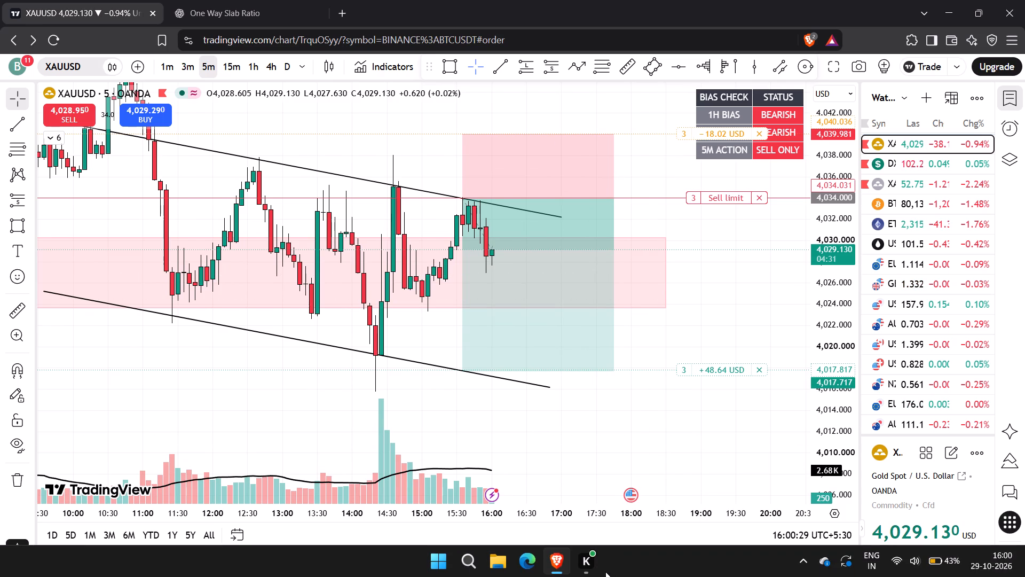
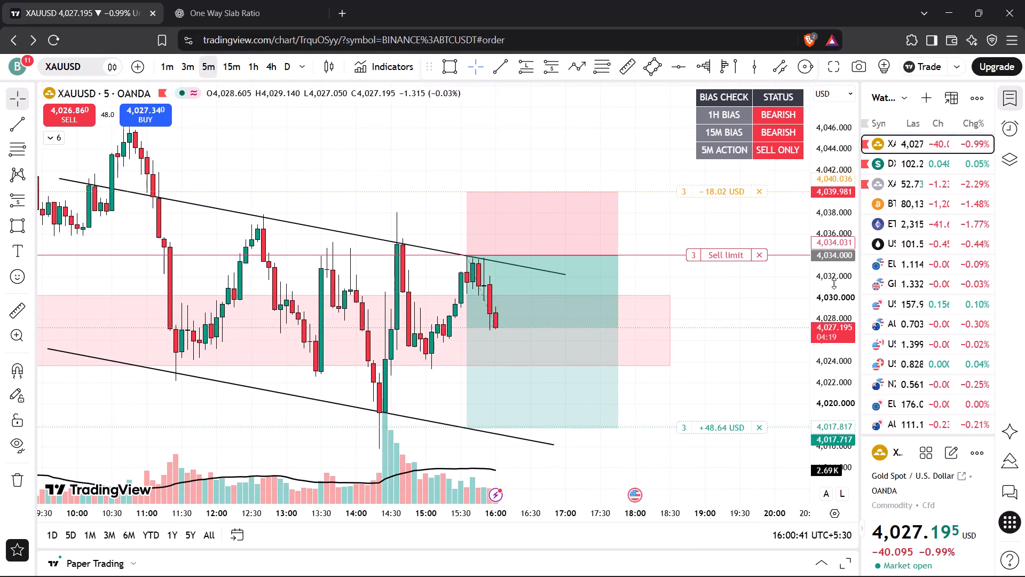
# Review the 5-minute charts of USOIL, ETHUSD, BTCUSDT, XAGUSD and DXY from the watchlist, ending back on XAUUSD.
pyautogui.moveTo(834, 283); pyautogui.dragTo(825, 333)
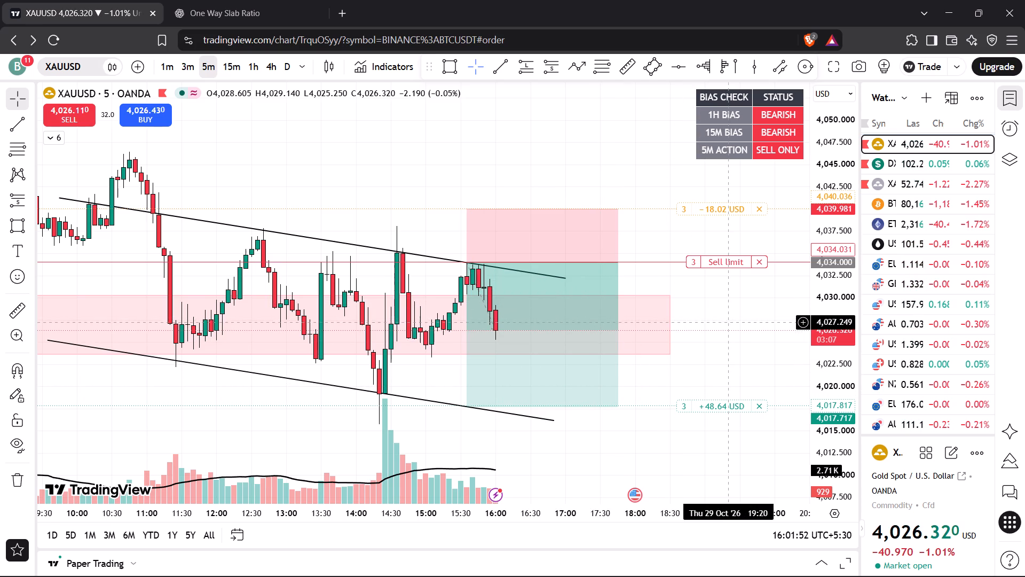
pyautogui.click(902, 240)
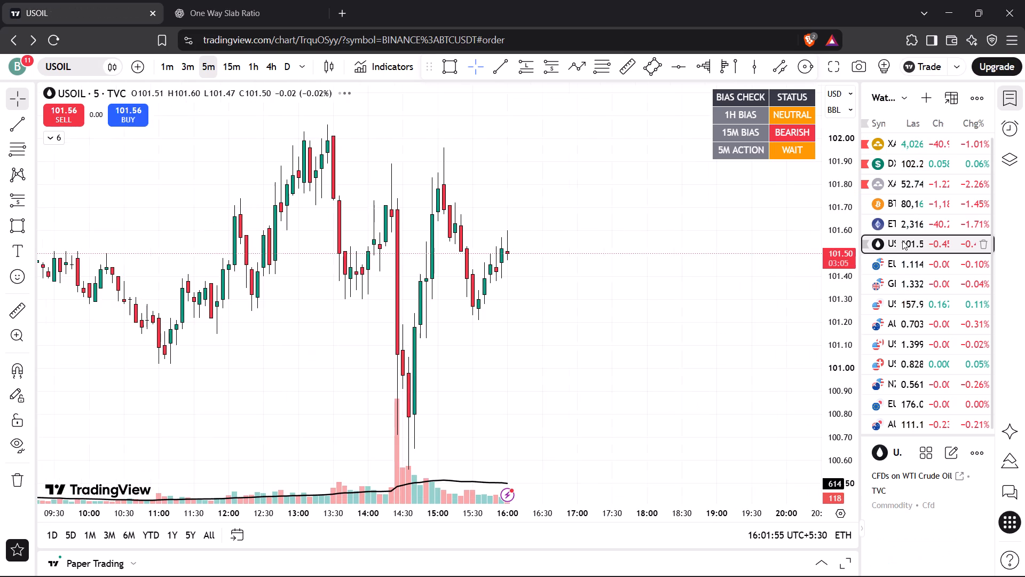
pyautogui.moveTo(904, 229); pyautogui.dragTo(902, 223)
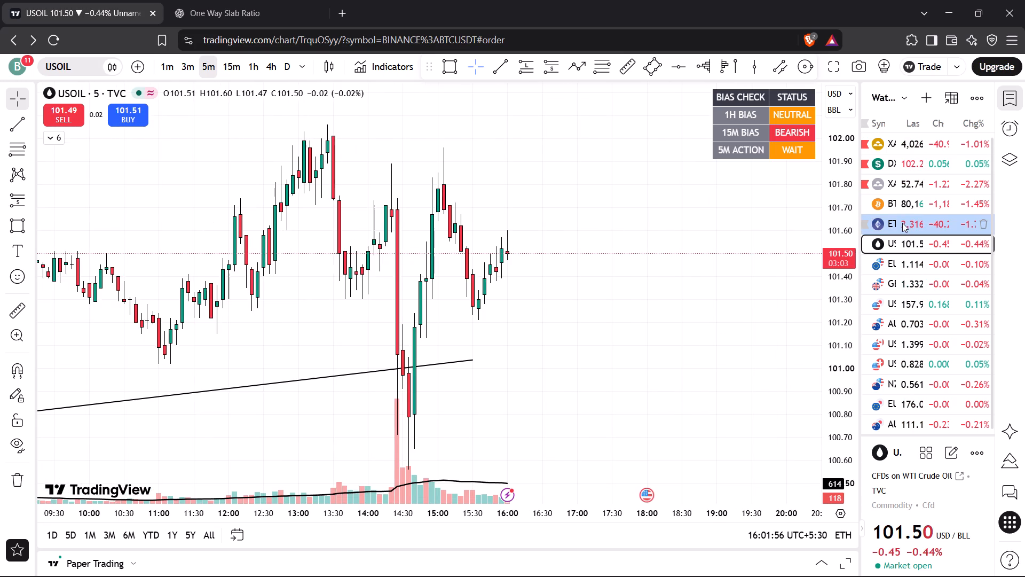
pyautogui.click(802, 220)
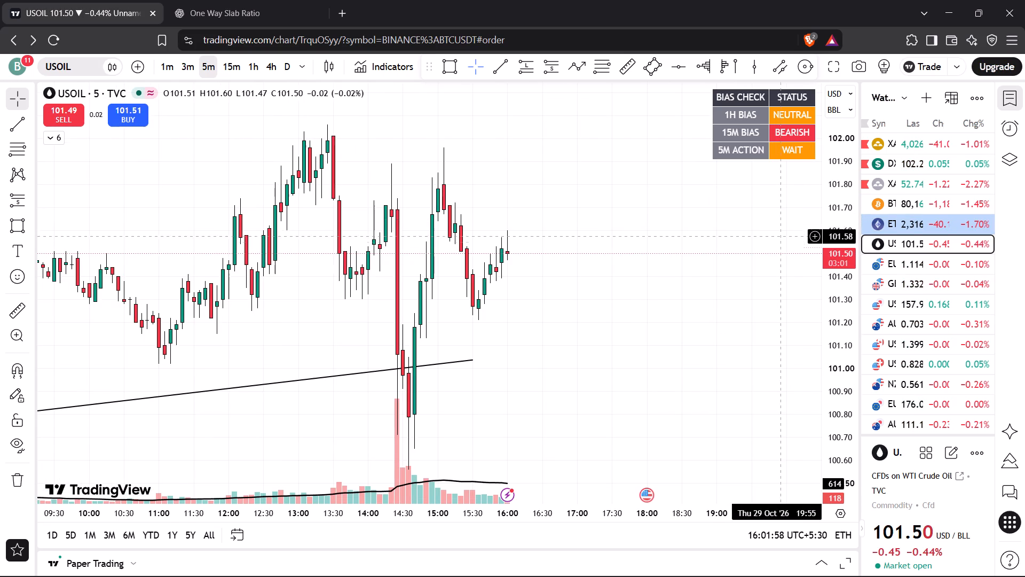
pyautogui.click(882, 225)
pyautogui.click(902, 208)
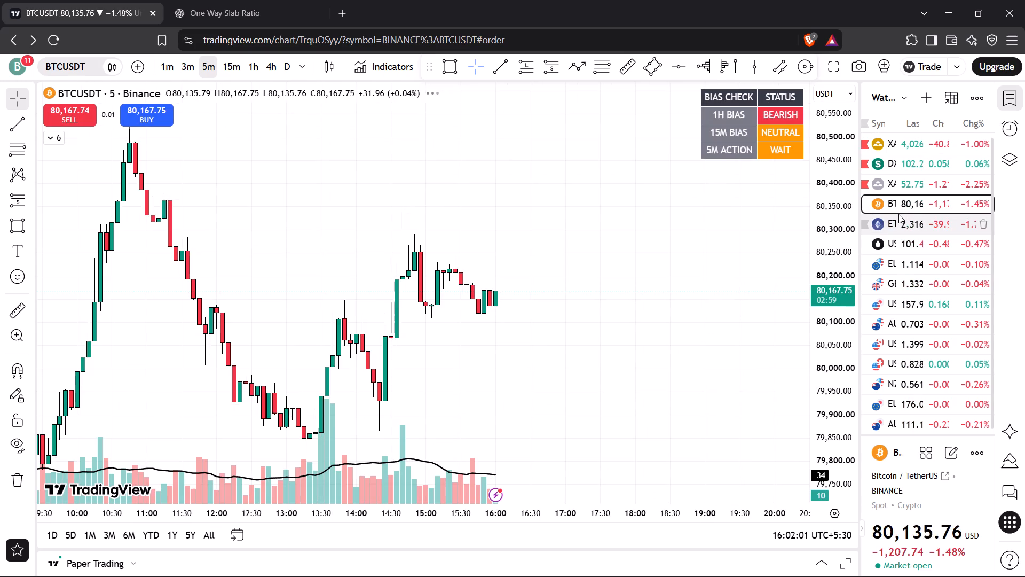
pyautogui.click(901, 181)
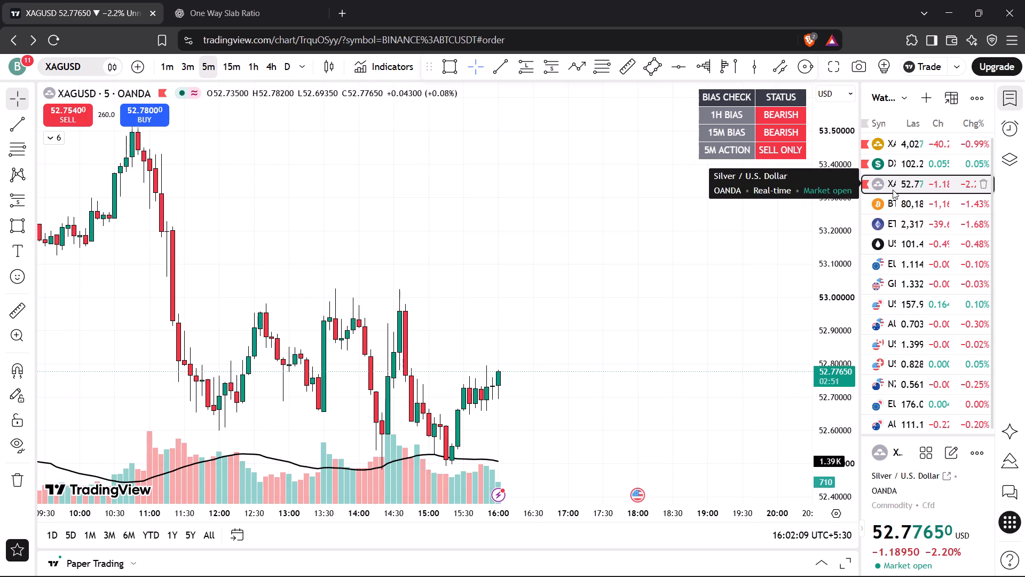
pyautogui.click(904, 161)
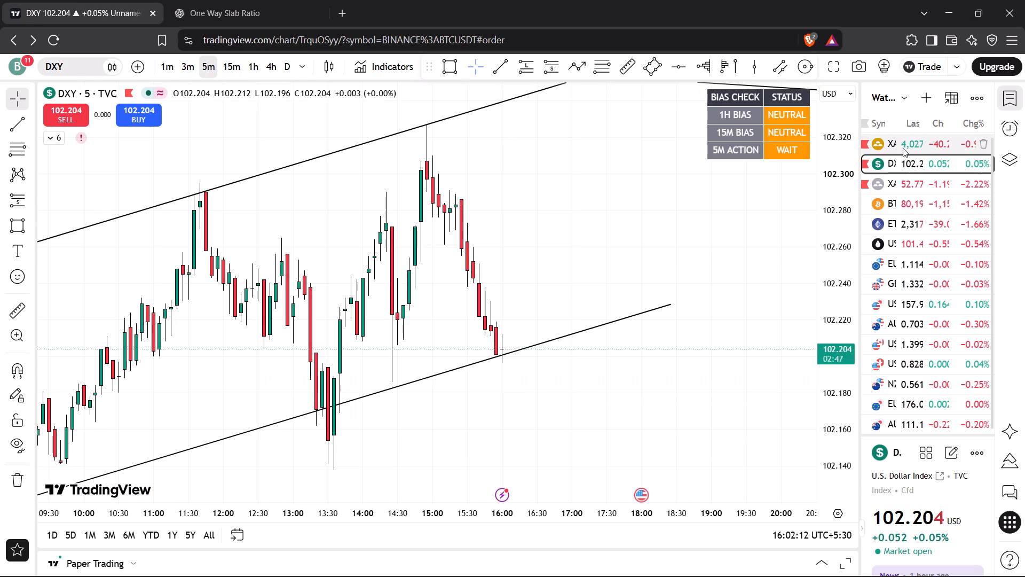
pyautogui.click(903, 145)
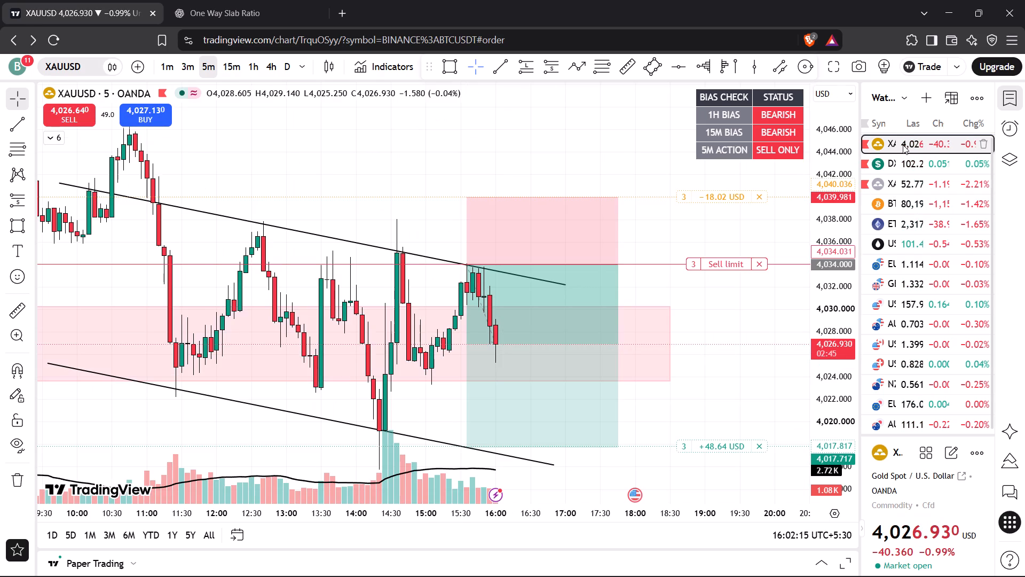
# Draw a rising trend line beneath the XAUUSD candles, from about 4,021.3 near 12:00 to about 4,026.5 at 18:05.
pyautogui.moveTo(750, 311); pyautogui.dragTo(745, 288)
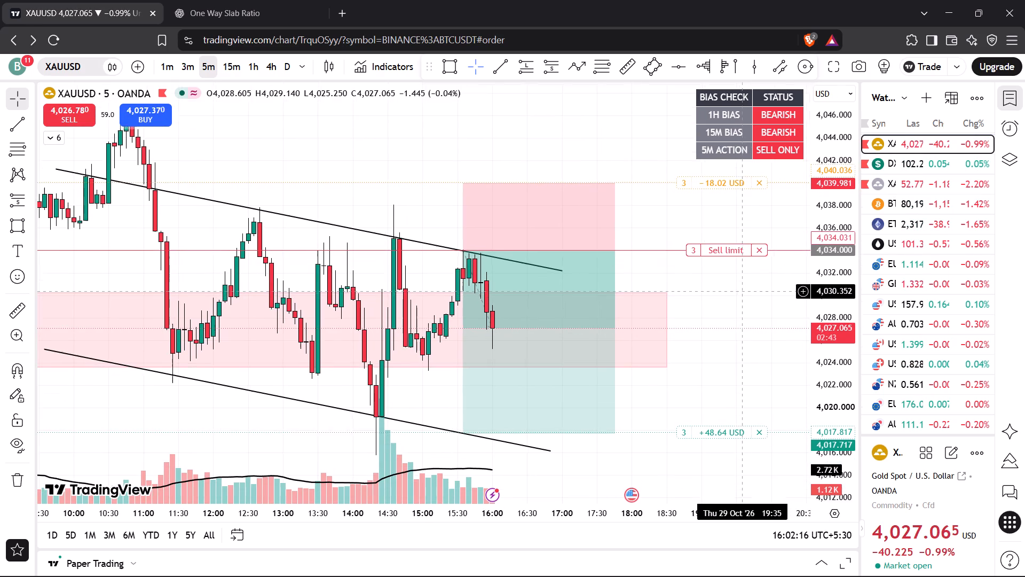
pyautogui.moveTo(745, 288); pyautogui.dragTo(745, 266)
pyautogui.moveTo(826, 243); pyautogui.dragTo(817, 312)
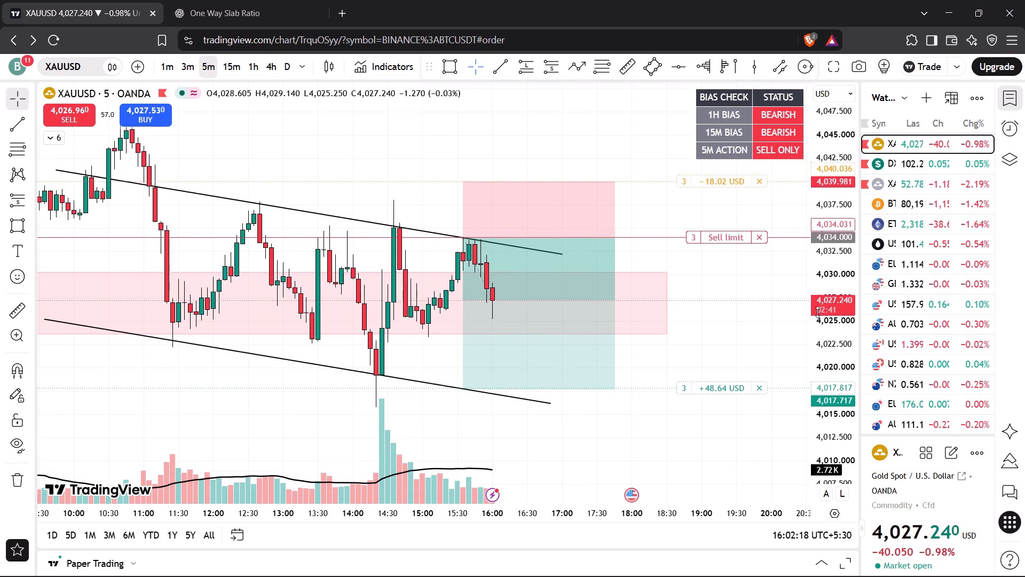
pyautogui.moveTo(817, 312); pyautogui.dragTo(814, 328)
pyautogui.scroll(-1, 699, 323)
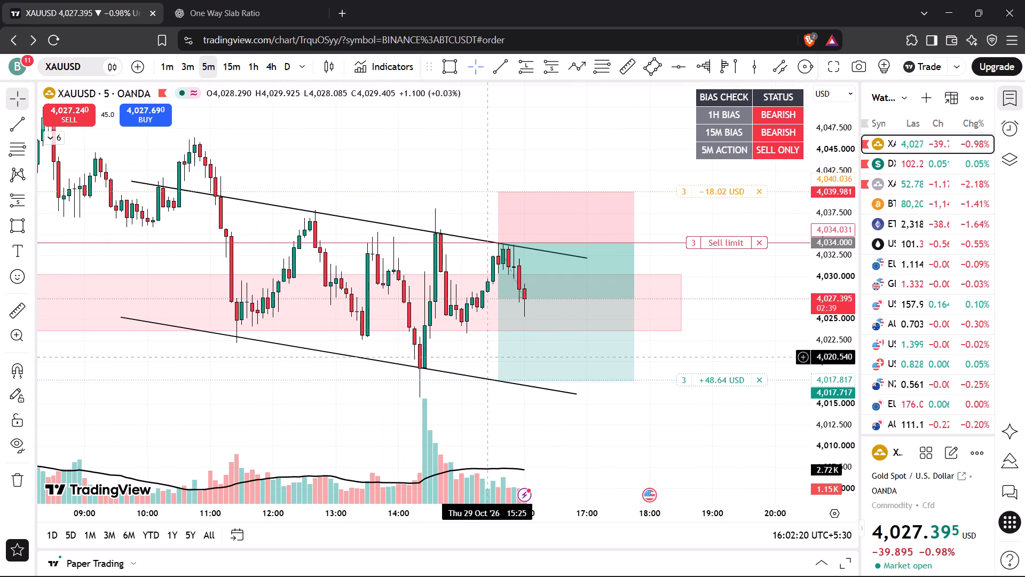
pyautogui.moveTo(306, 381); pyautogui.dragTo(399, 366)
pyautogui.scroll(2, 399, 370)
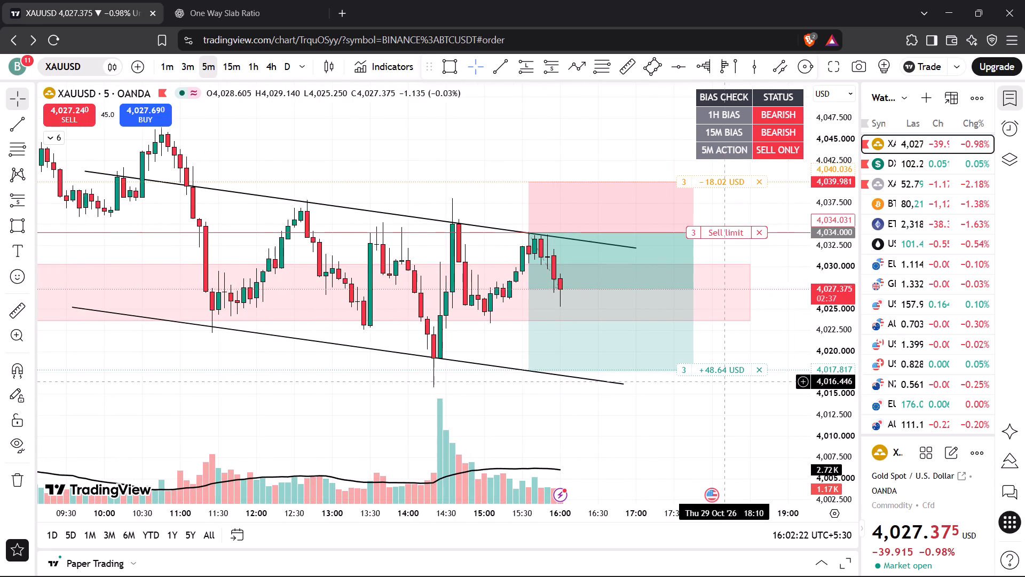
pyautogui.moveTo(823, 413); pyautogui.dragTo(853, 280)
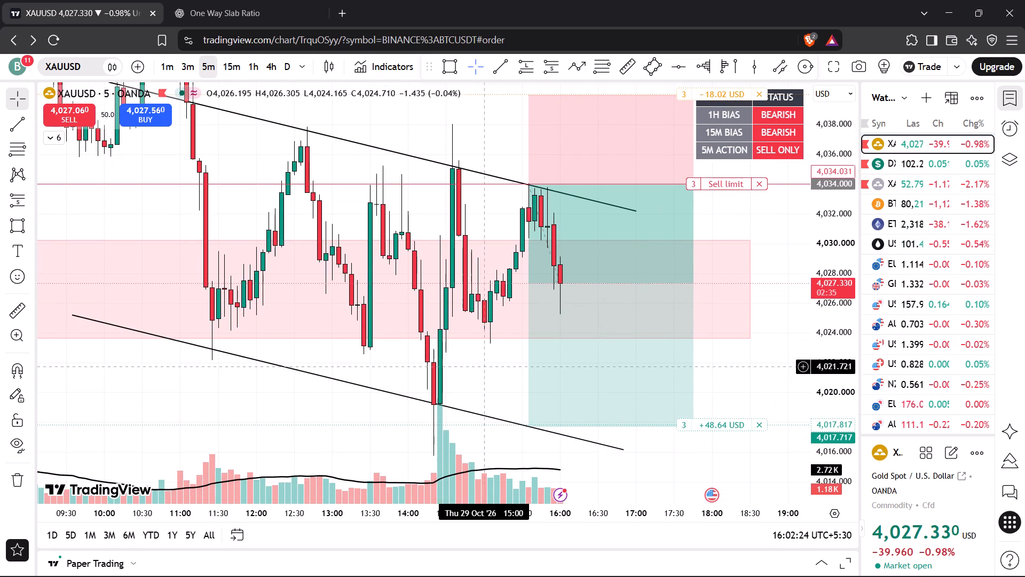
pyautogui.moveTo(475, 370); pyautogui.dragTo(513, 341)
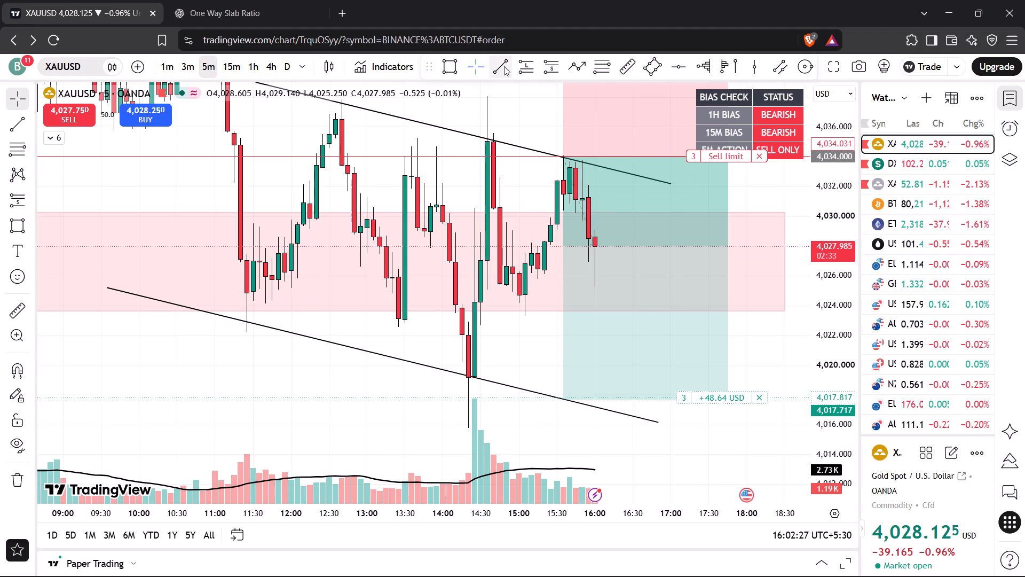
pyautogui.click(504, 66)
pyautogui.click(292, 355)
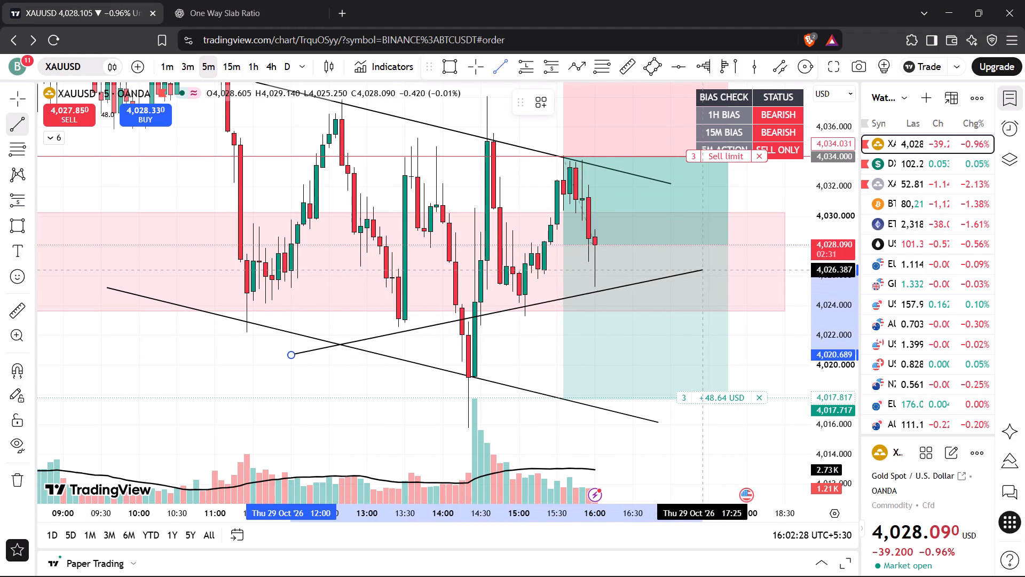
pyautogui.click(753, 269)
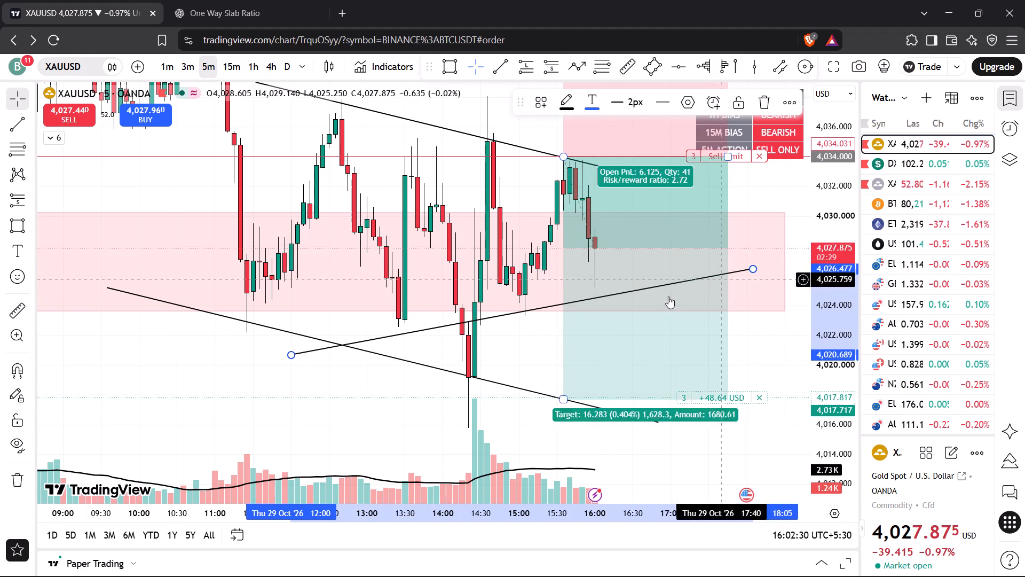
pyautogui.moveTo(290, 355); pyautogui.dragTo(286, 347)
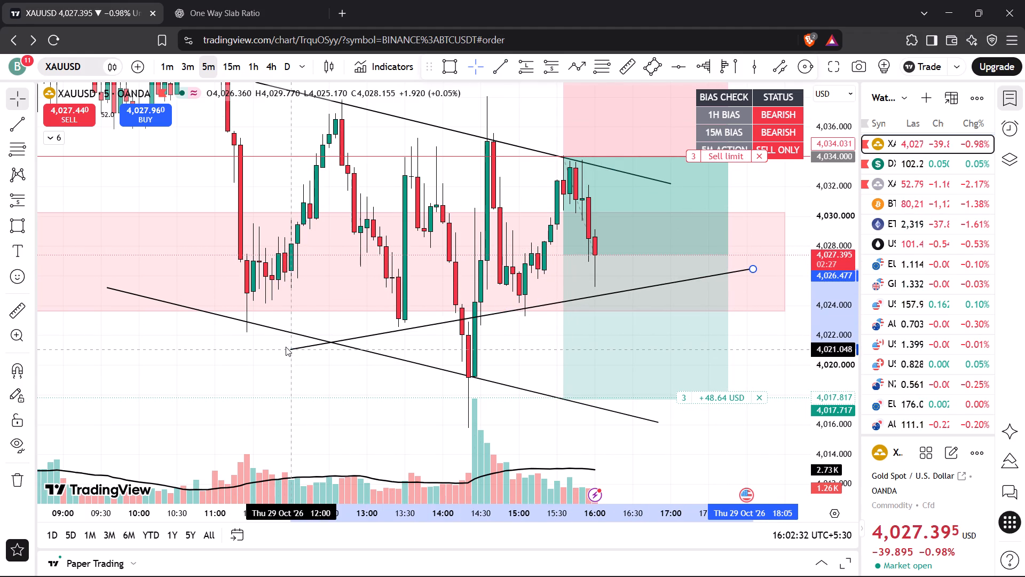
pyautogui.moveTo(286, 347); pyautogui.dragTo(285, 346)
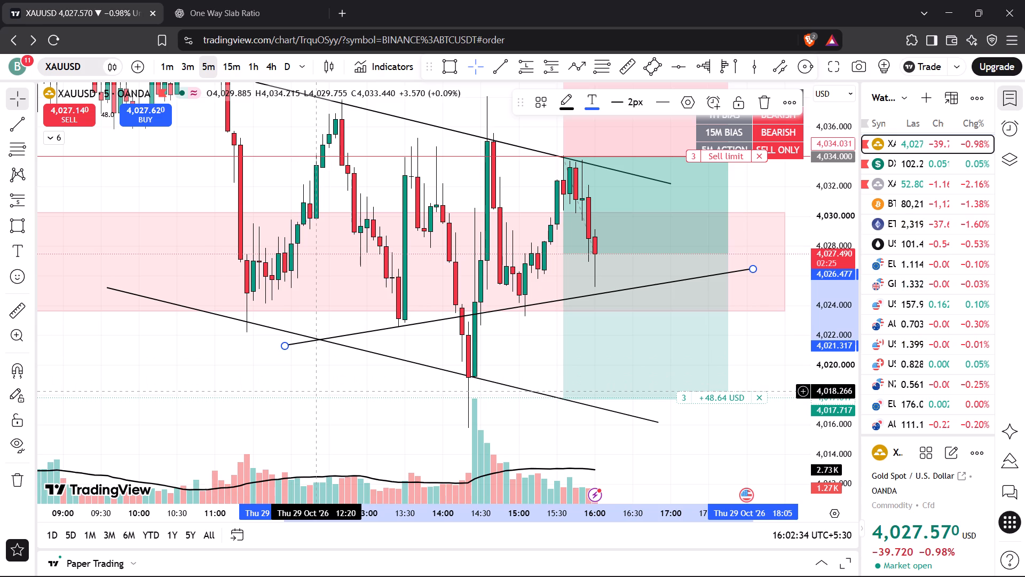
# Examine XAUUSD price action between the new rising trend line and the pending sell limit order on the 5-minute chart.
pyautogui.moveTo(318, 391); pyautogui.dragTo(266, 418)
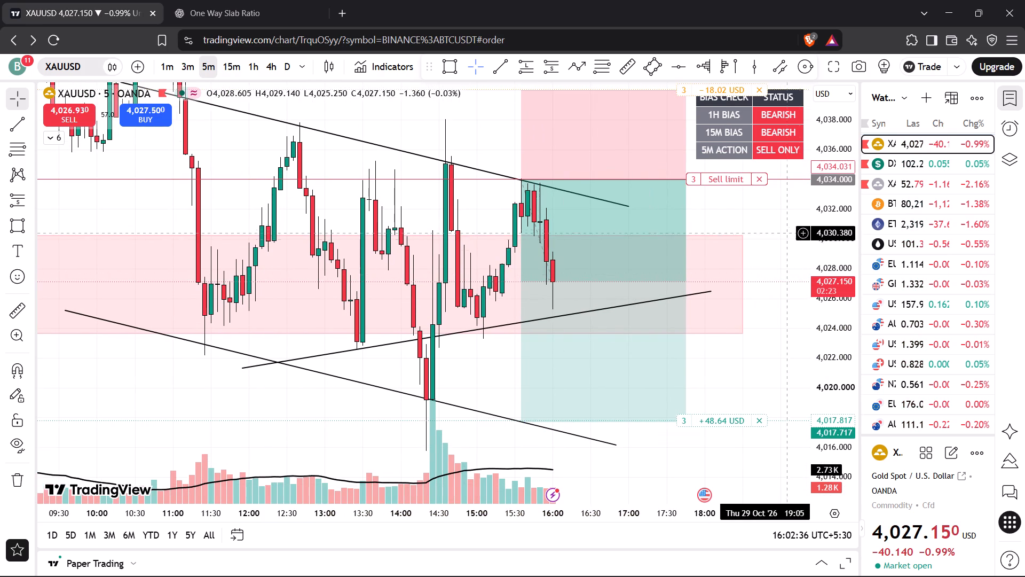
pyautogui.click(780, 216)
pyautogui.moveTo(780, 216); pyautogui.dragTo(760, 243)
pyautogui.moveTo(832, 227); pyautogui.dragTo(834, 284)
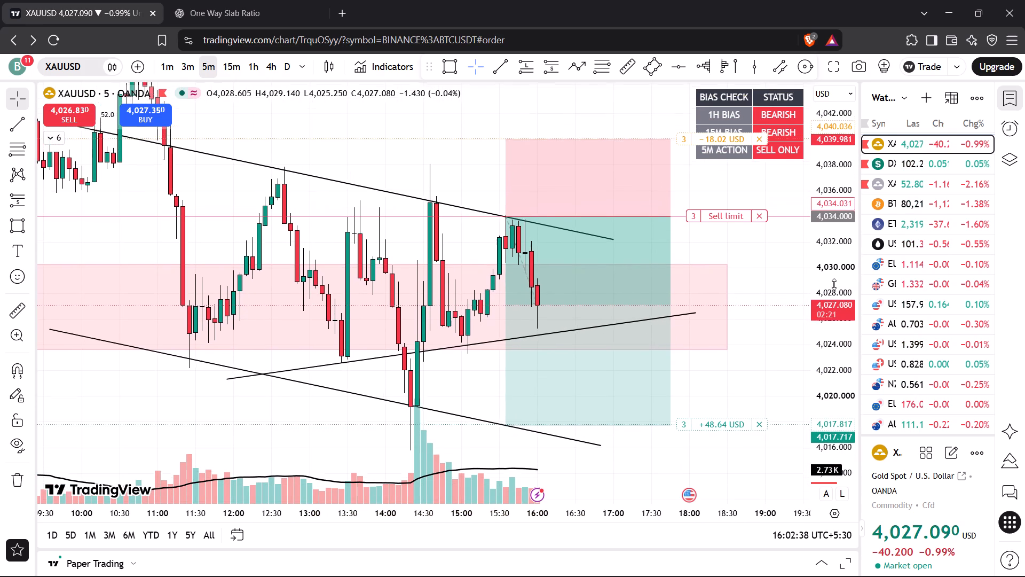
pyautogui.moveTo(834, 284); pyautogui.dragTo(831, 291)
pyautogui.moveTo(778, 276); pyautogui.dragTo(754, 293)
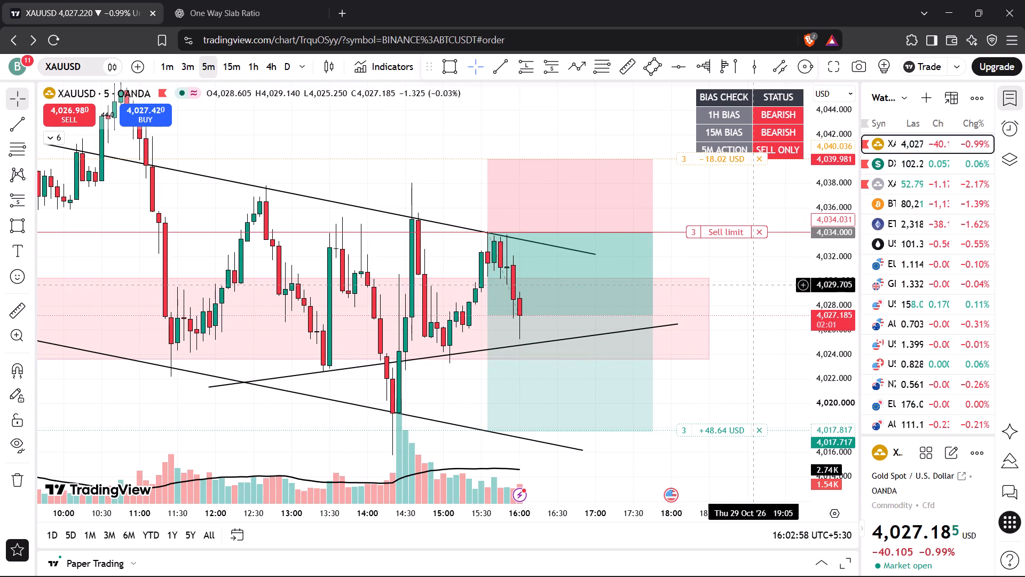
pyautogui.moveTo(760, 311); pyautogui.dragTo(763, 293)
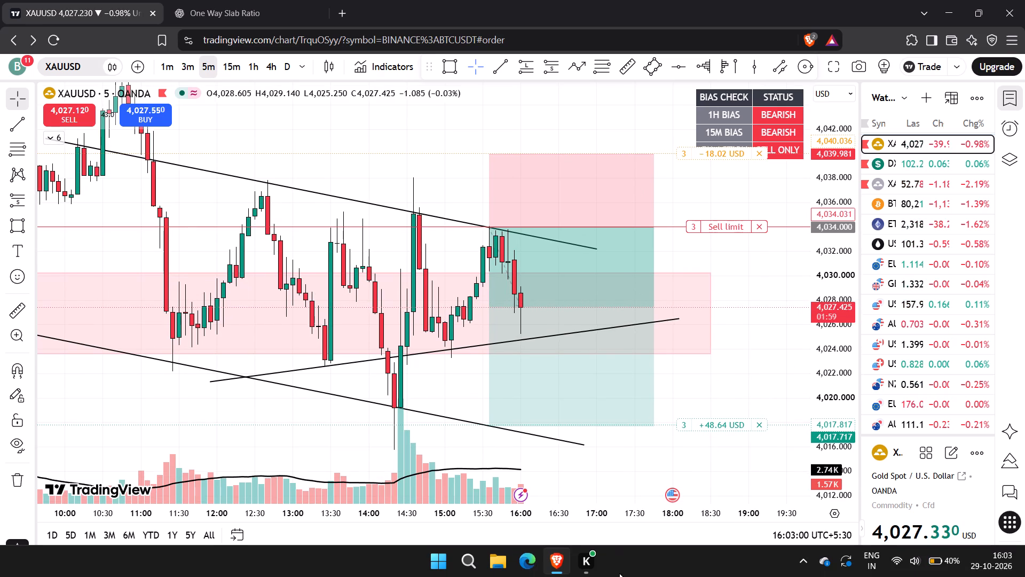
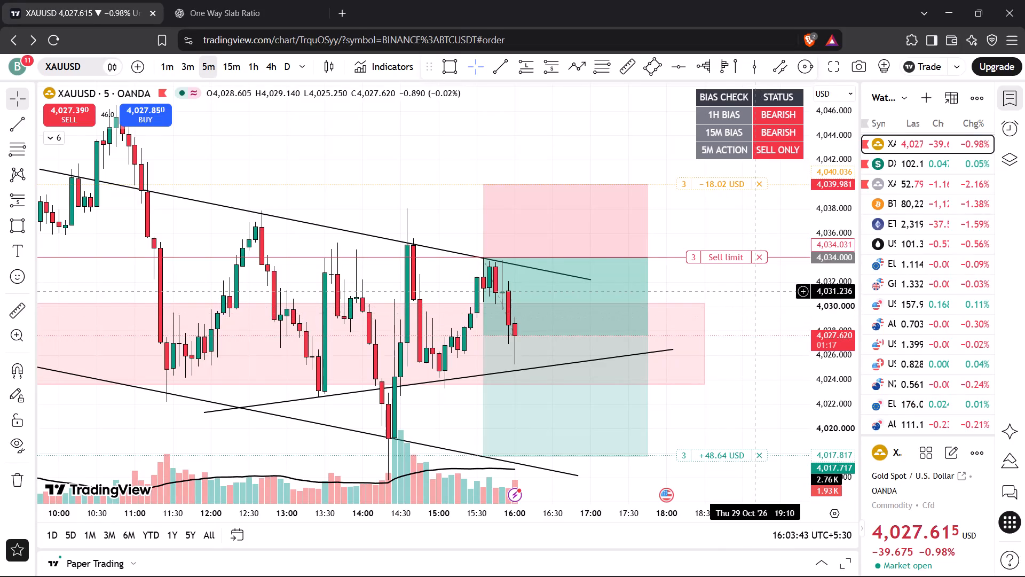
# Examine the latest XAUUSD 5-minute candles between the pending sell limit at 4,034.000 and the rising trend line.
pyautogui.moveTo(748, 221); pyautogui.dragTo(719, 197)
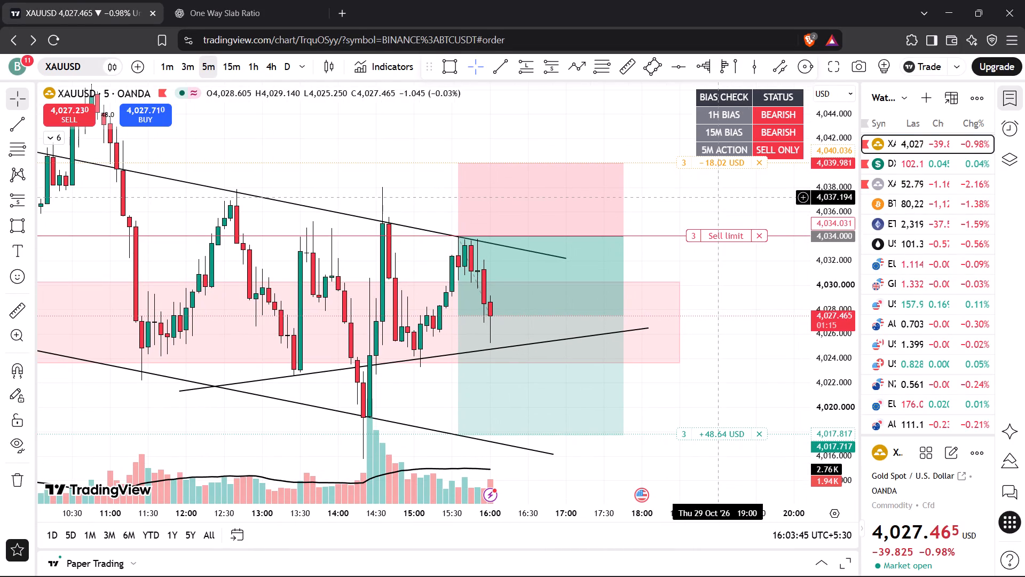
pyautogui.moveTo(824, 357); pyautogui.dragTo(823, 331)
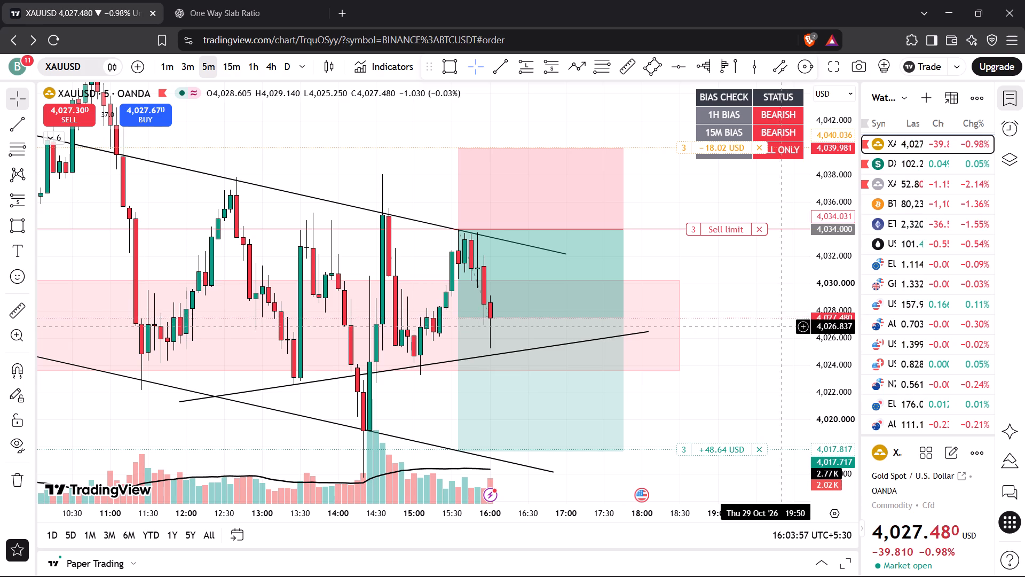
pyautogui.moveTo(746, 302); pyautogui.dragTo(727, 273)
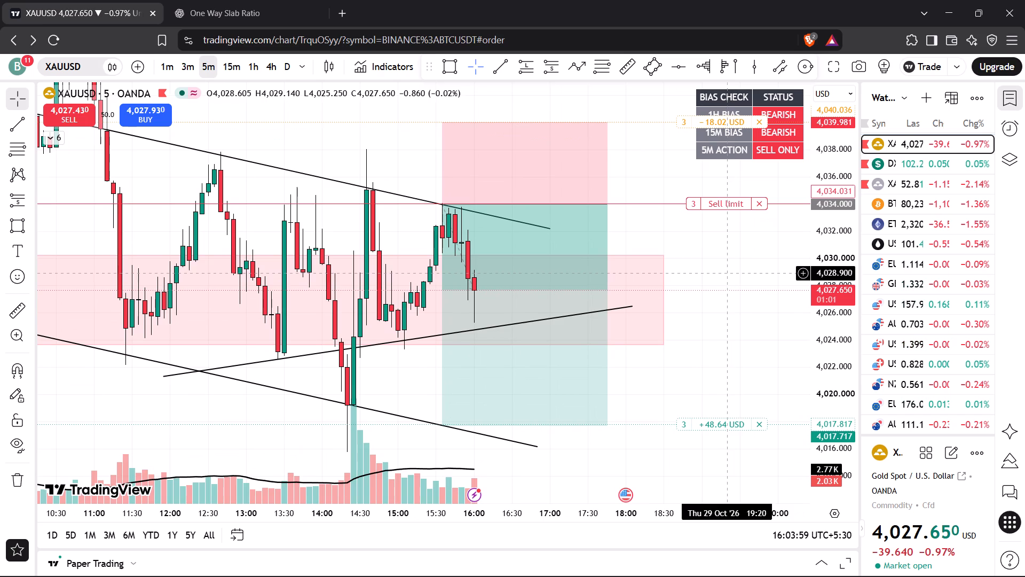
pyautogui.moveTo(827, 237); pyautogui.dragTo(830, 286)
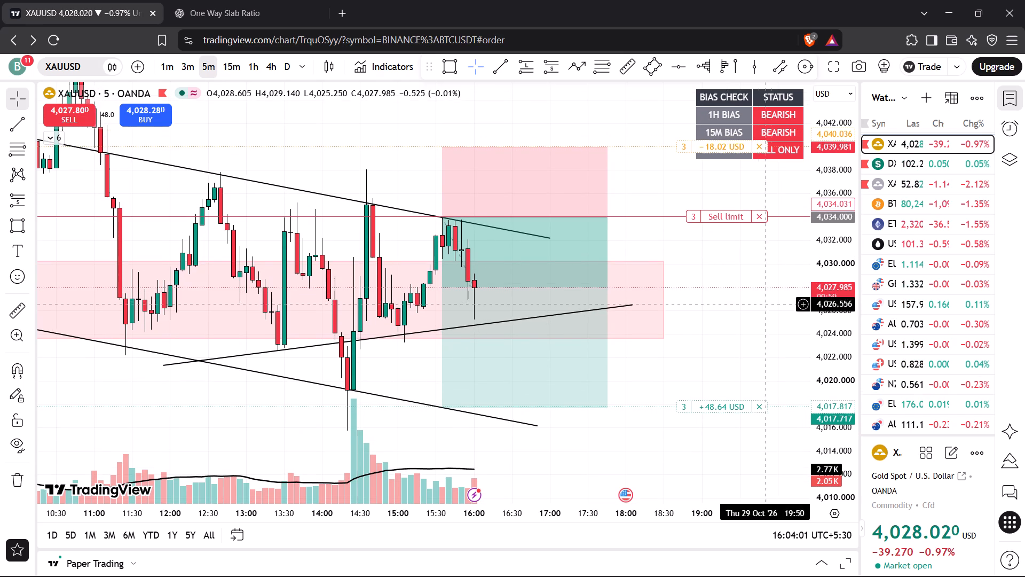
pyautogui.moveTo(753, 303); pyautogui.dragTo(736, 287)
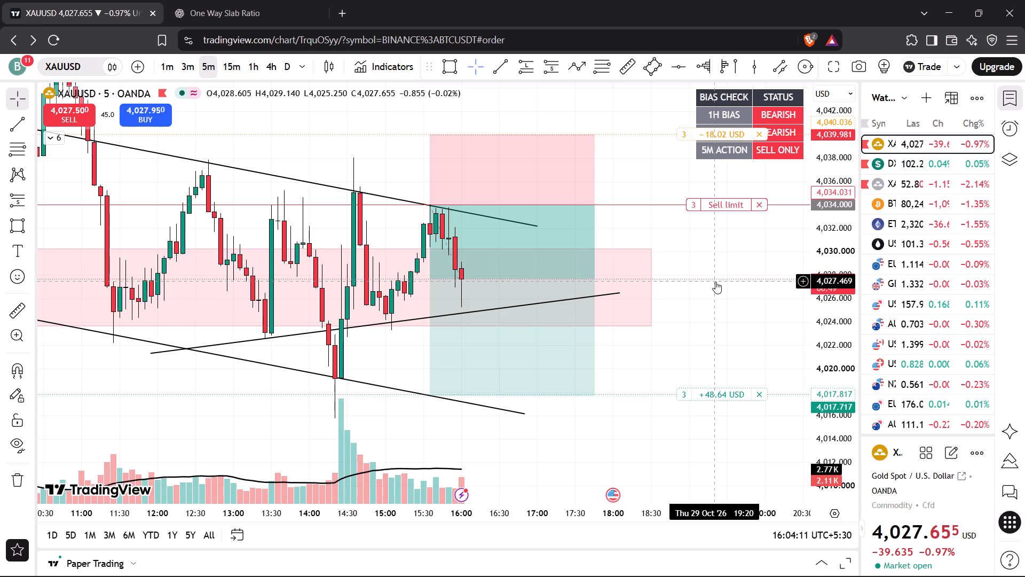
pyautogui.moveTo(722, 257); pyautogui.dragTo(715, 282)
pyautogui.click(735, 271)
pyautogui.moveTo(735, 271); pyautogui.dragTo(732, 307)
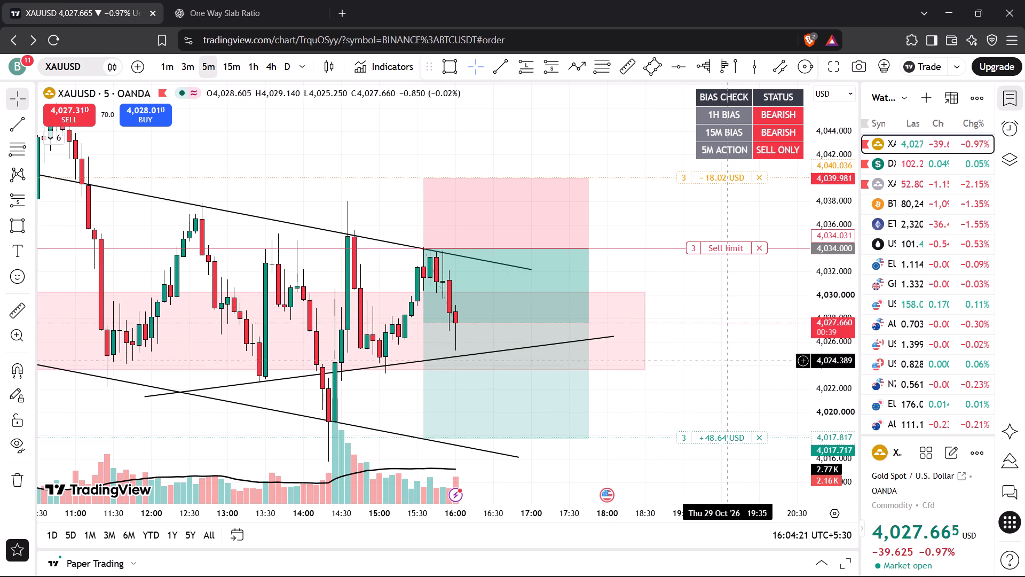
pyautogui.moveTo(827, 284); pyautogui.dragTo(830, 311)
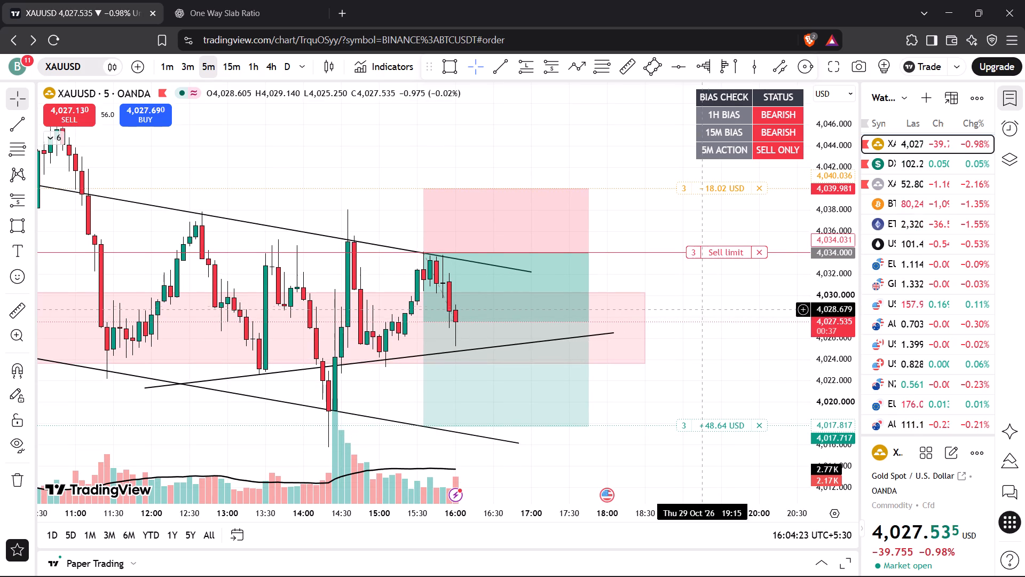
pyautogui.moveTo(715, 301); pyautogui.dragTo(720, 326)
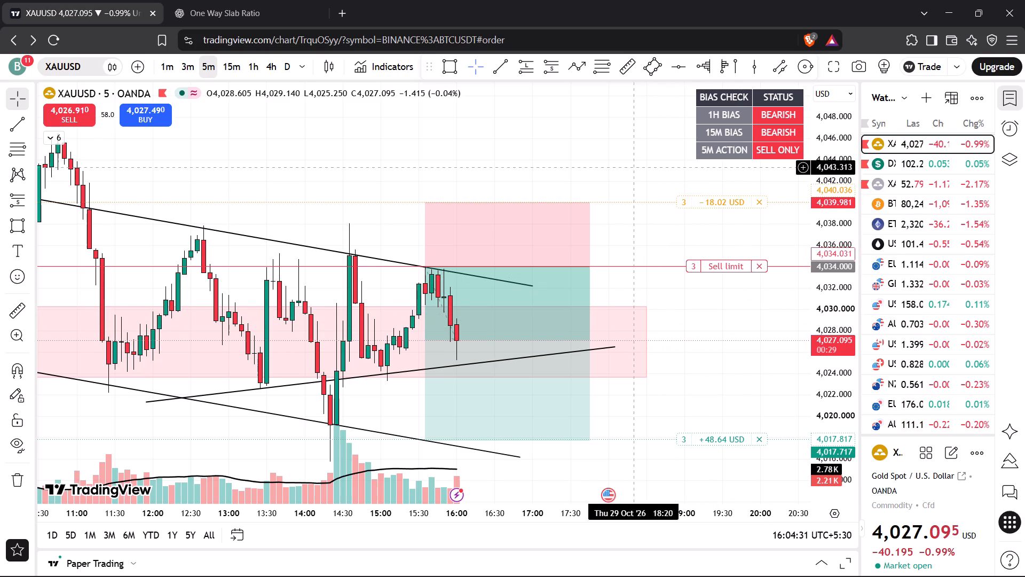
pyautogui.moveTo(630, 160); pyautogui.dragTo(628, 180)
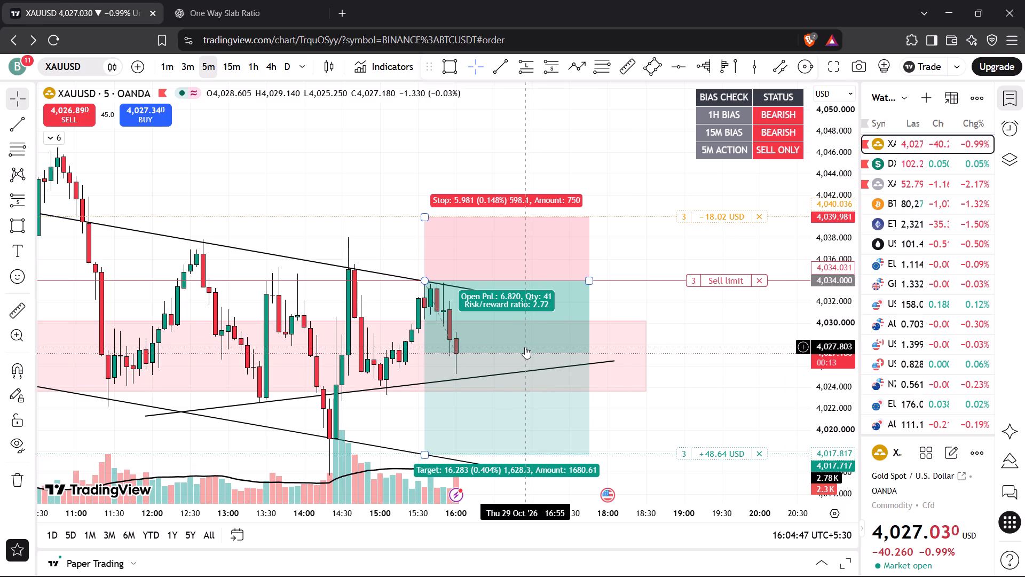
pyautogui.click(541, 160)
pyautogui.moveTo(542, 168); pyautogui.dragTo(538, 162)
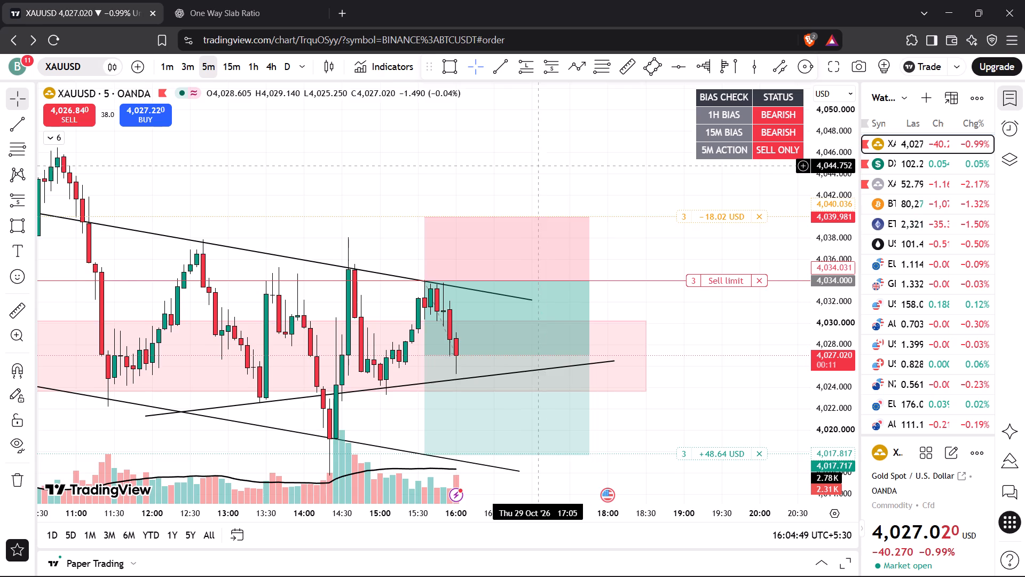
pyautogui.moveTo(538, 162); pyautogui.dragTo(533, 159)
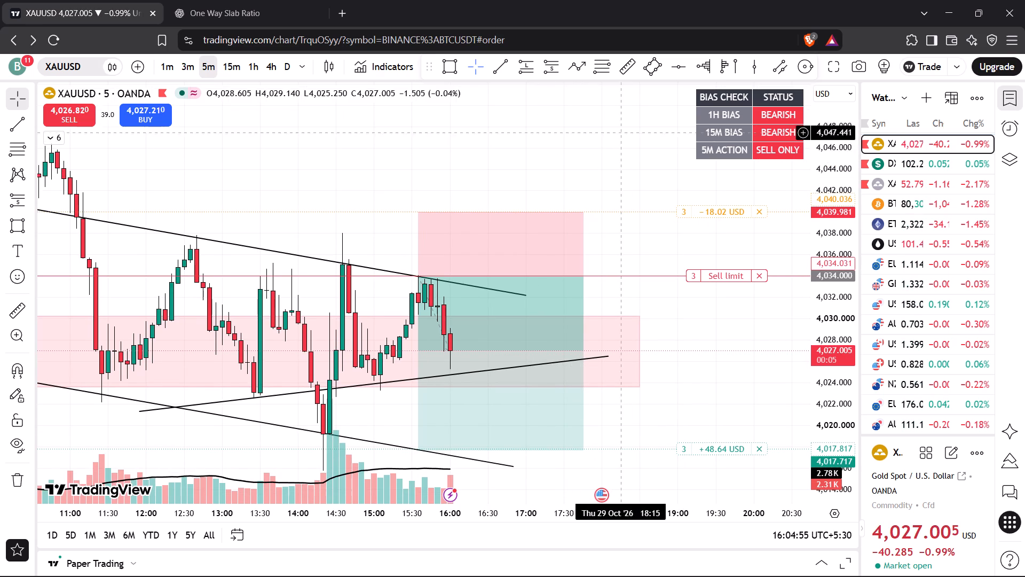
pyautogui.moveTo(605, 155); pyautogui.dragTo(586, 155)
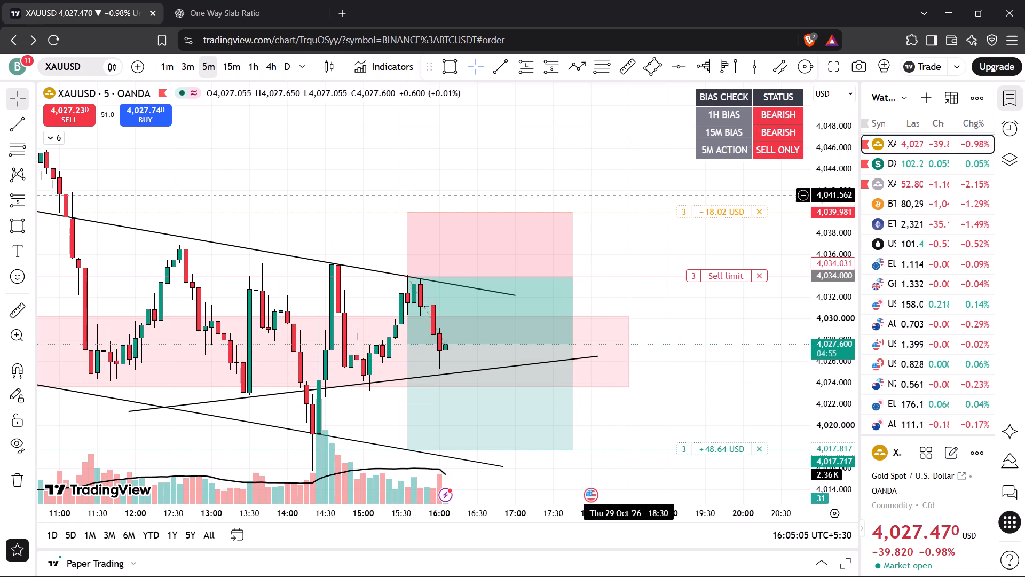
pyautogui.moveTo(610, 171); pyautogui.dragTo(610, 150)
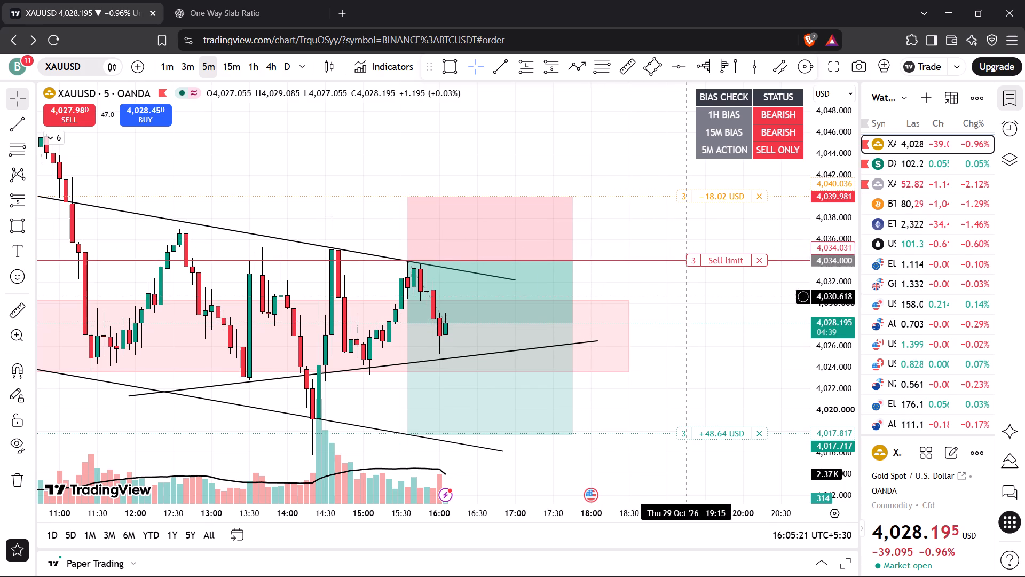
# Examine XAUUSD's earlier 5-minute price action along the descending channel lines, including the morning candles from about 09:00.
pyautogui.moveTo(691, 306); pyautogui.dragTo(717, 353)
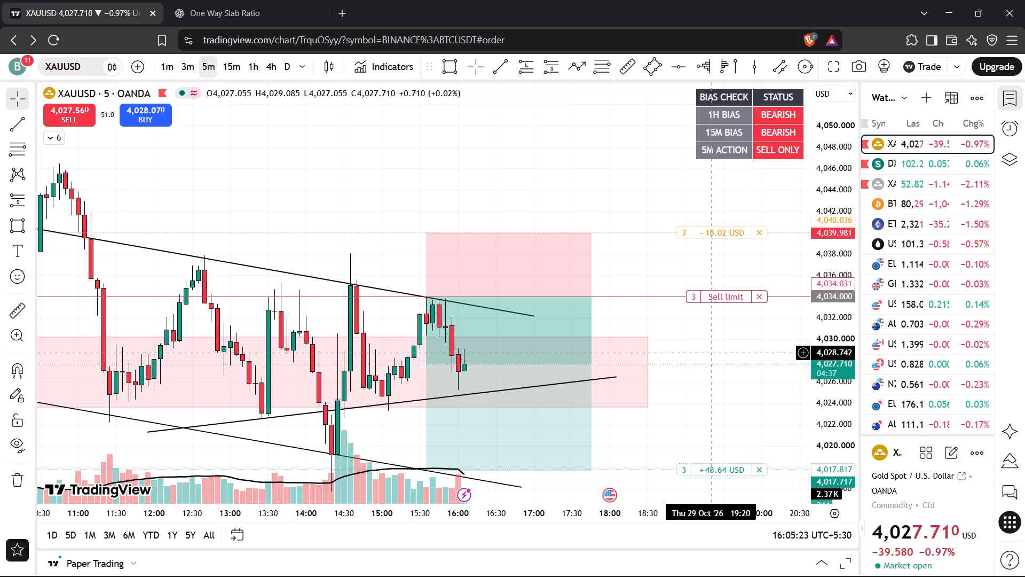
pyautogui.moveTo(364, 194); pyautogui.dragTo(380, 171)
pyautogui.moveTo(830, 248); pyautogui.dragTo(830, 331)
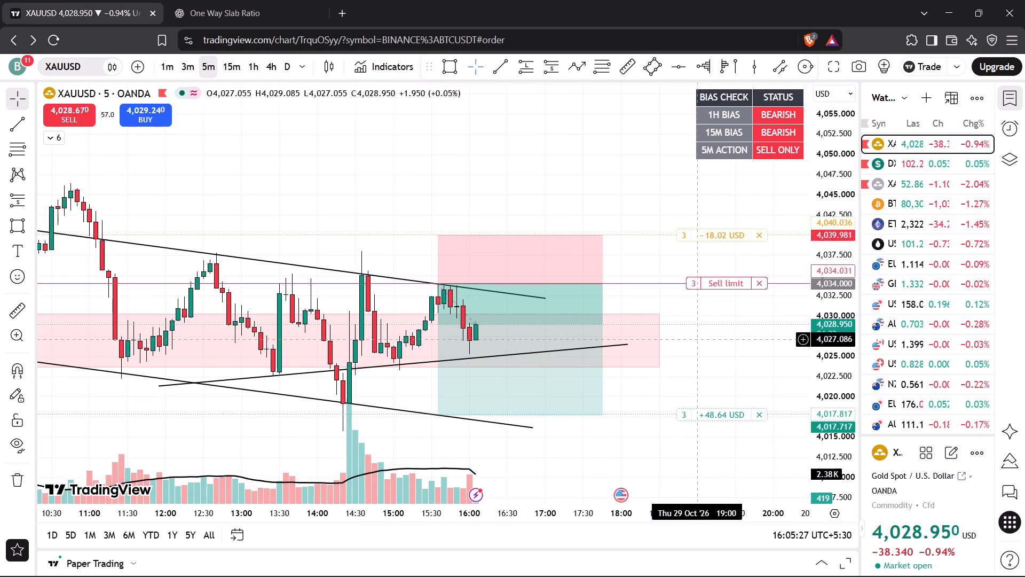
pyautogui.scroll(-2, 697, 340)
pyautogui.moveTo(342, 425); pyautogui.dragTo(354, 380)
pyautogui.moveTo(600, 425); pyautogui.dragTo(562, 424)
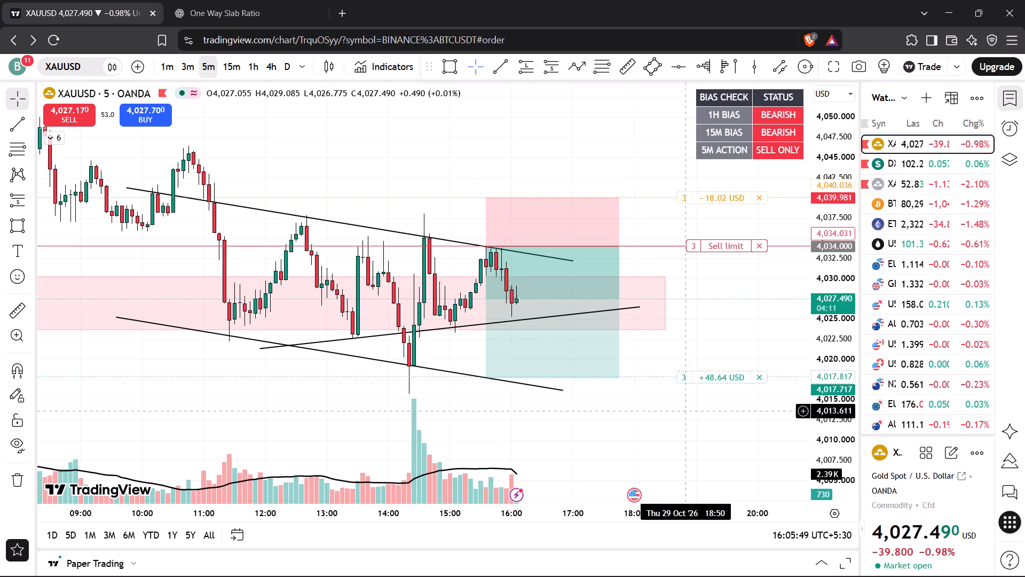
pyautogui.moveTo(707, 438); pyautogui.dragTo(712, 420)
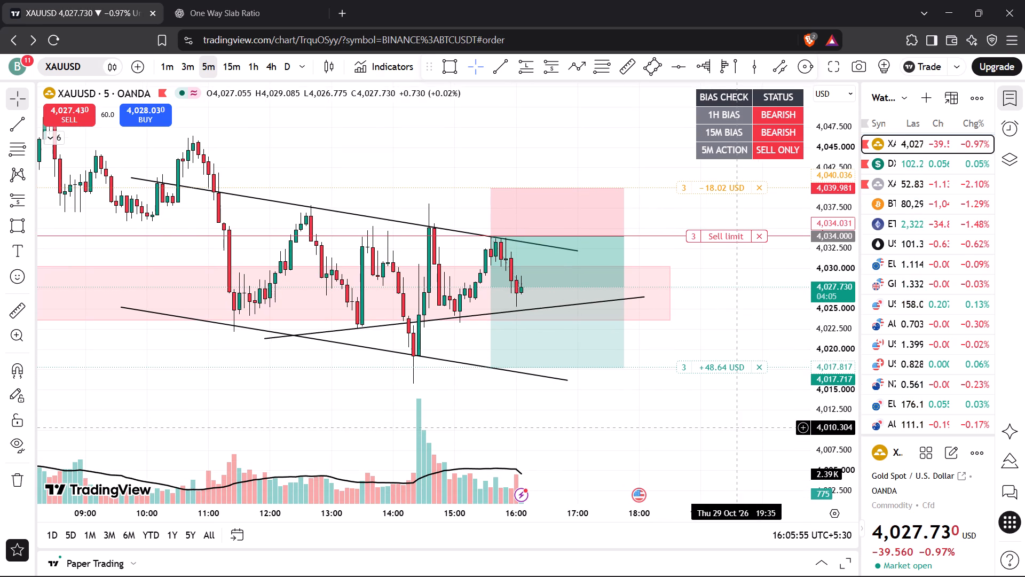
pyautogui.moveTo(738, 304); pyautogui.dragTo(744, 395)
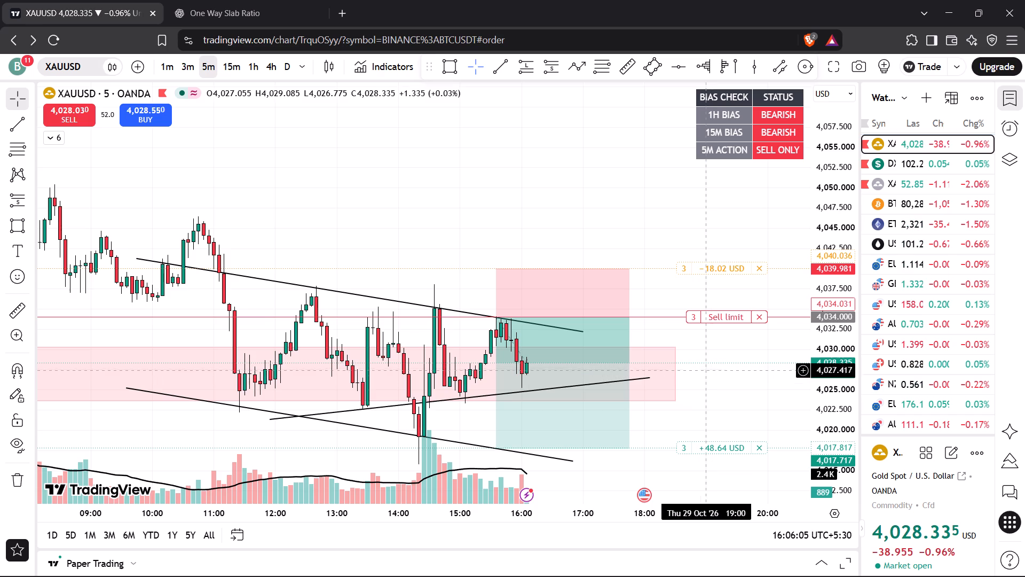
pyautogui.moveTo(825, 315); pyautogui.dragTo(828, 355)
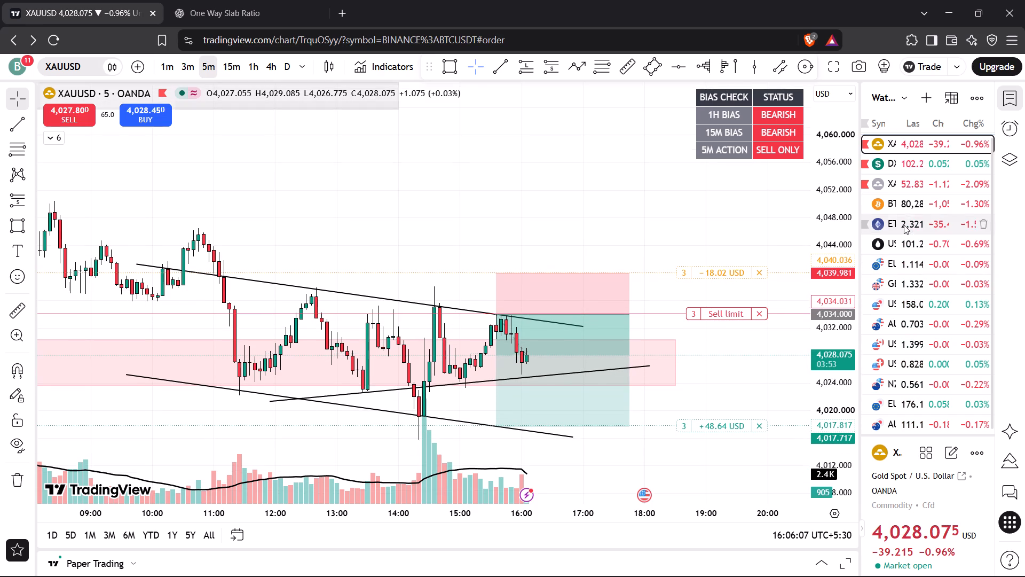
# Compare DXY's 5-minute price action at its rising channel's lower line with XAUUSD around the pending sell limit order.
pyautogui.click(915, 172)
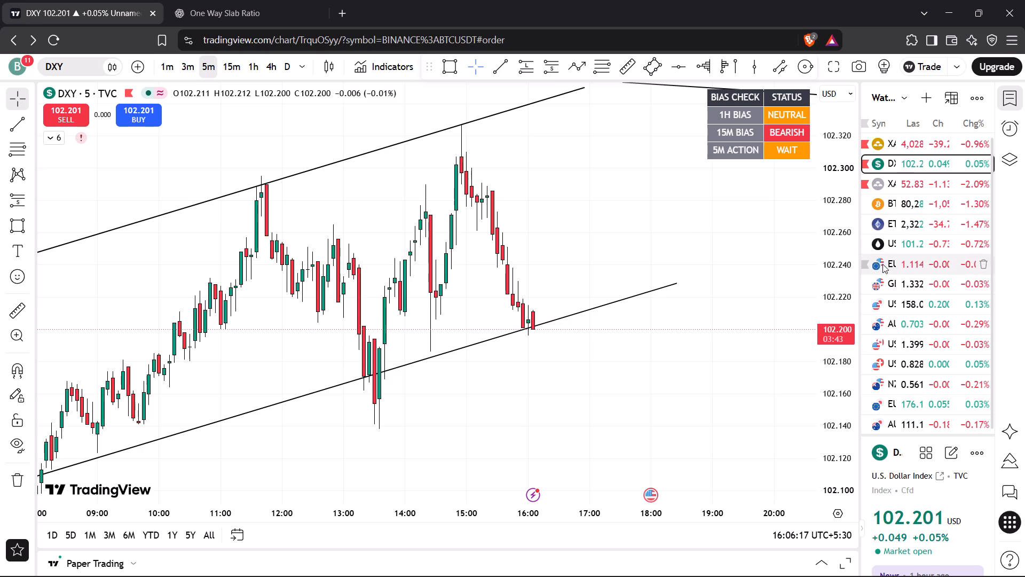
pyautogui.moveTo(706, 213); pyautogui.dragTo(723, 301)
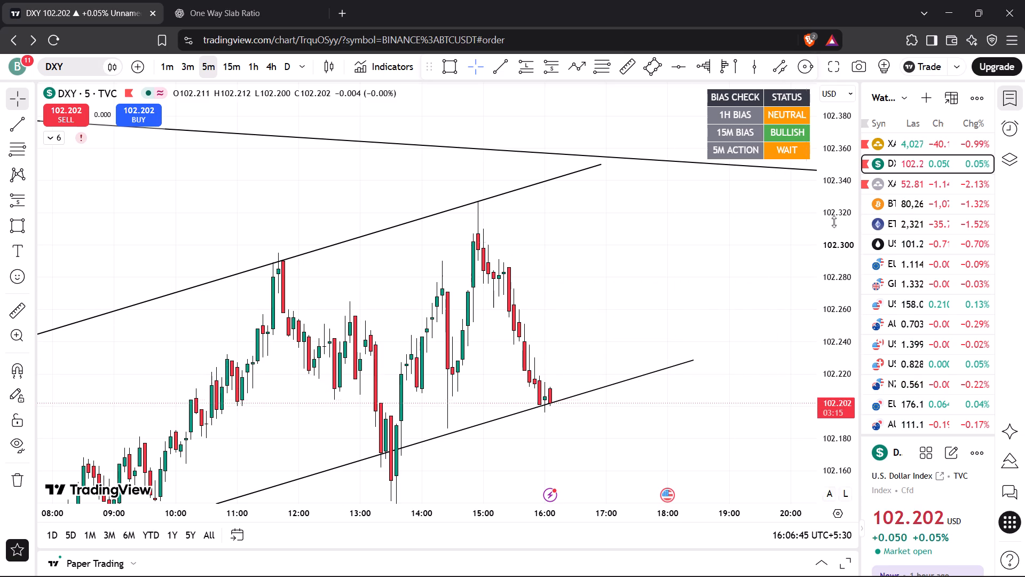
pyautogui.click(904, 144)
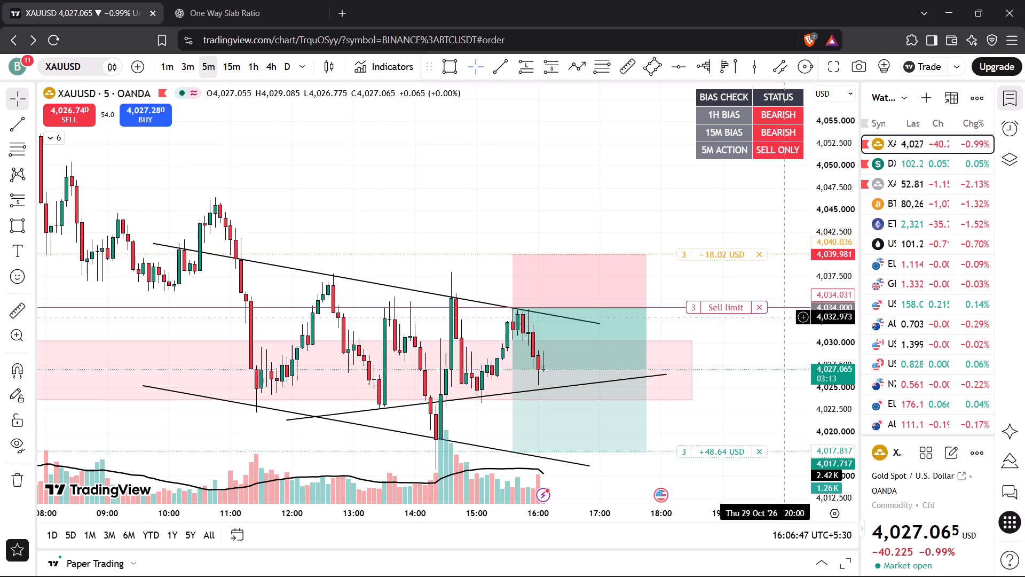
pyautogui.moveTo(738, 359); pyautogui.dragTo(747, 344)
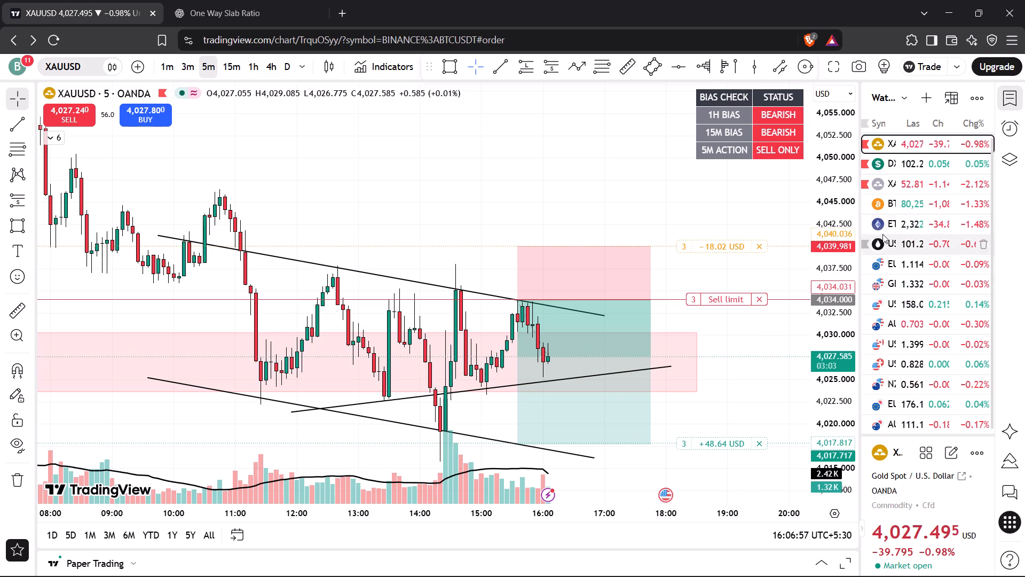
pyautogui.click(918, 171)
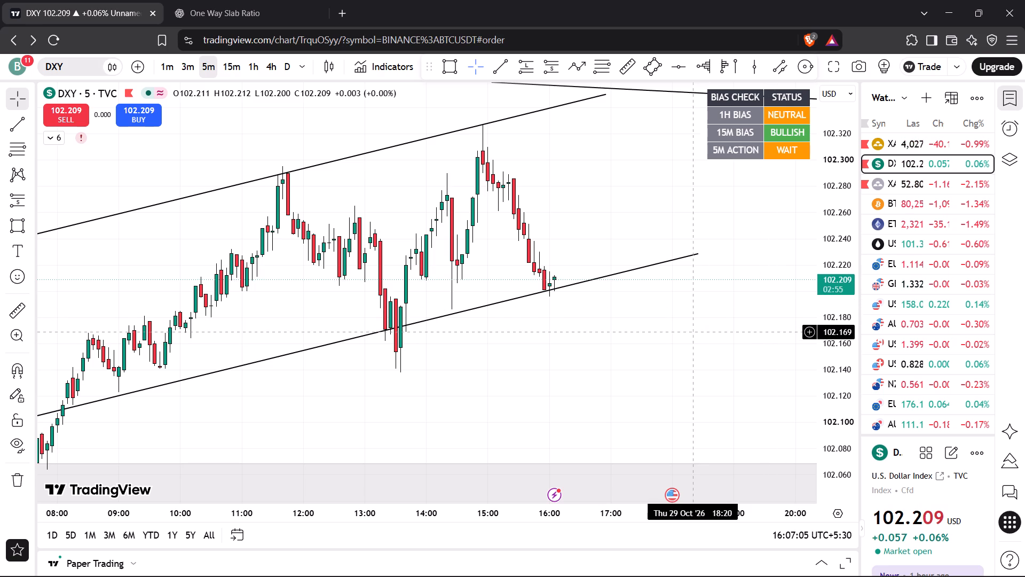
pyautogui.moveTo(695, 335); pyautogui.dragTo(692, 356)
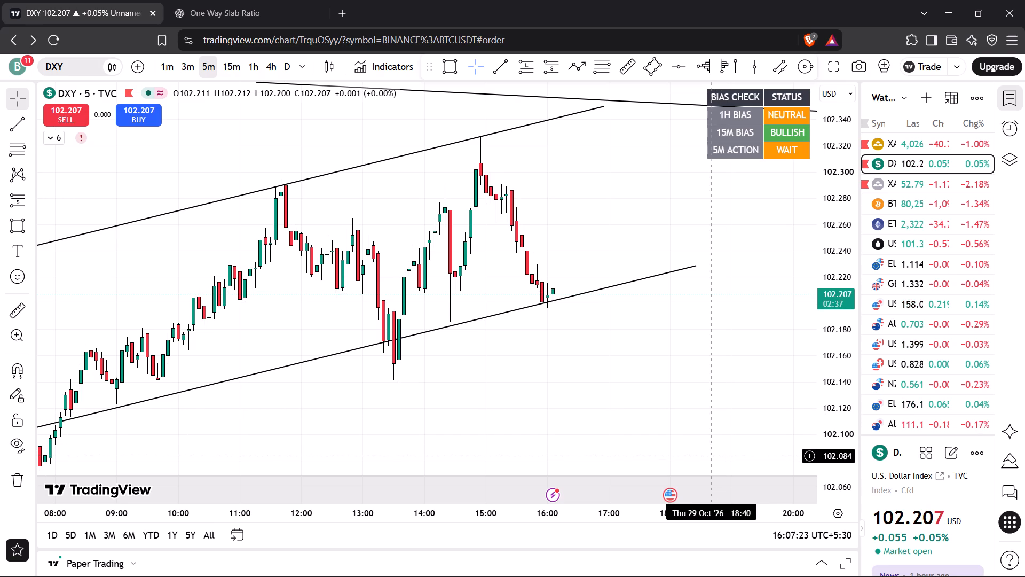
pyautogui.moveTo(724, 355); pyautogui.dragTo(724, 419)
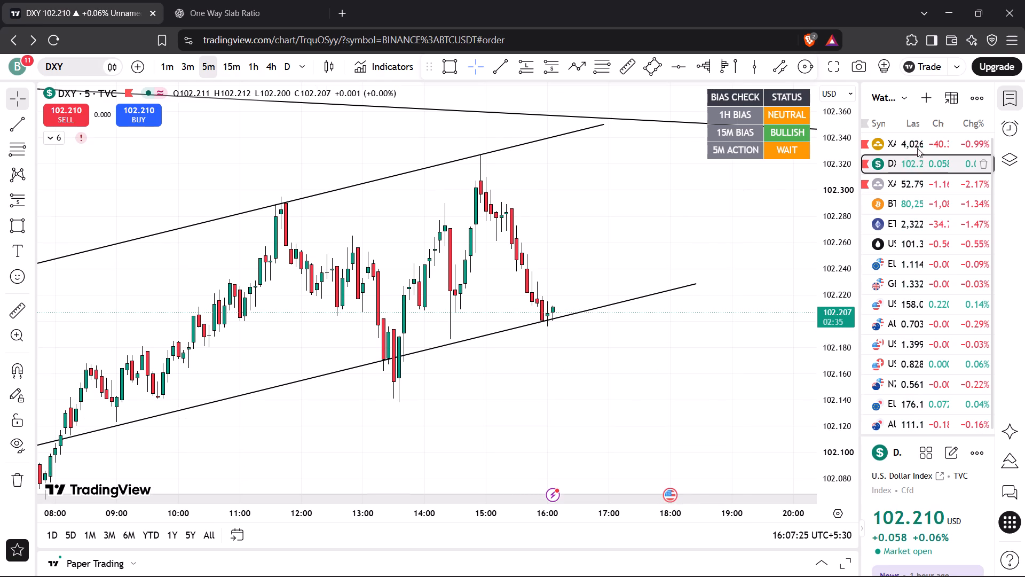
pyautogui.click(921, 146)
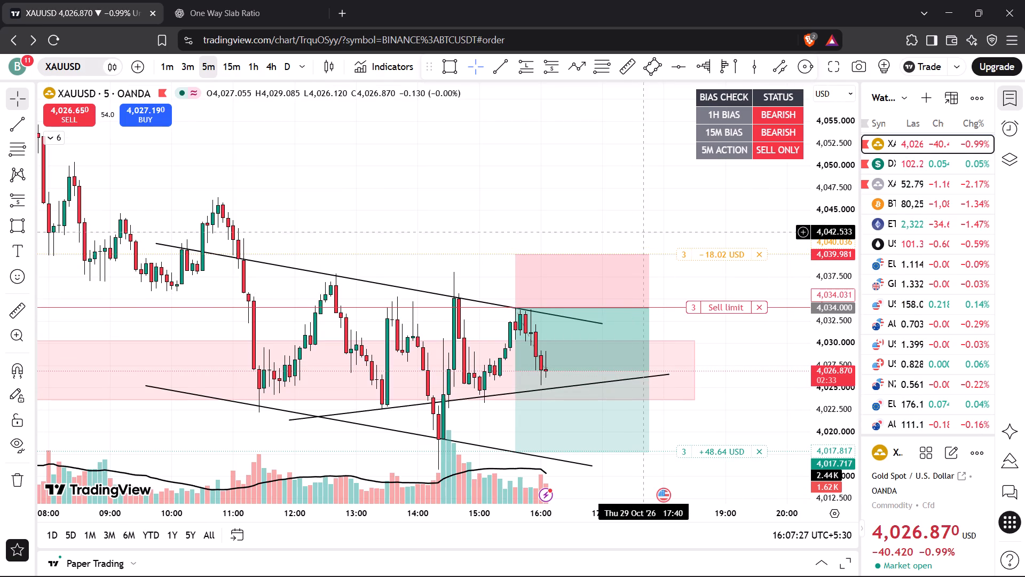
pyautogui.moveTo(655, 207); pyautogui.dragTo(656, 180)
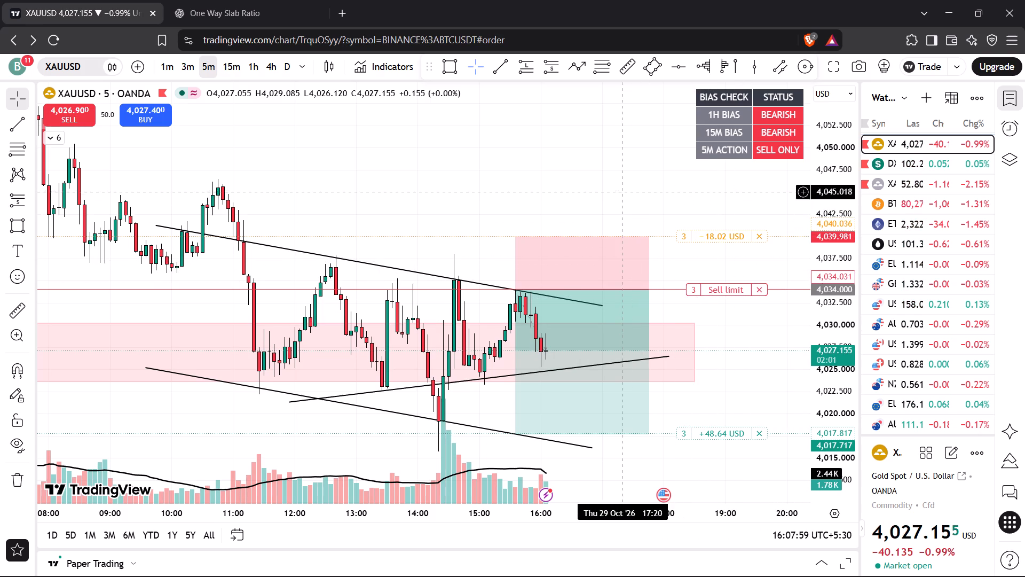
pyautogui.moveTo(621, 189); pyautogui.dragTo(614, 147)
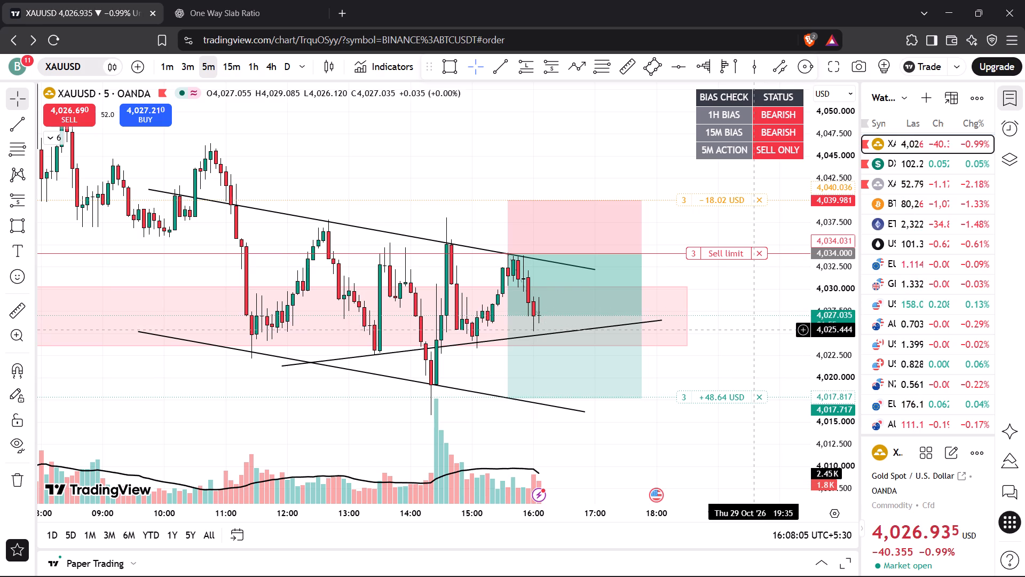
# Recheck the DXY and BTCUSDT 5-minute charts against XAUUSD from the watchlist, ending back on XAUUSD.
pyautogui.click(913, 159)
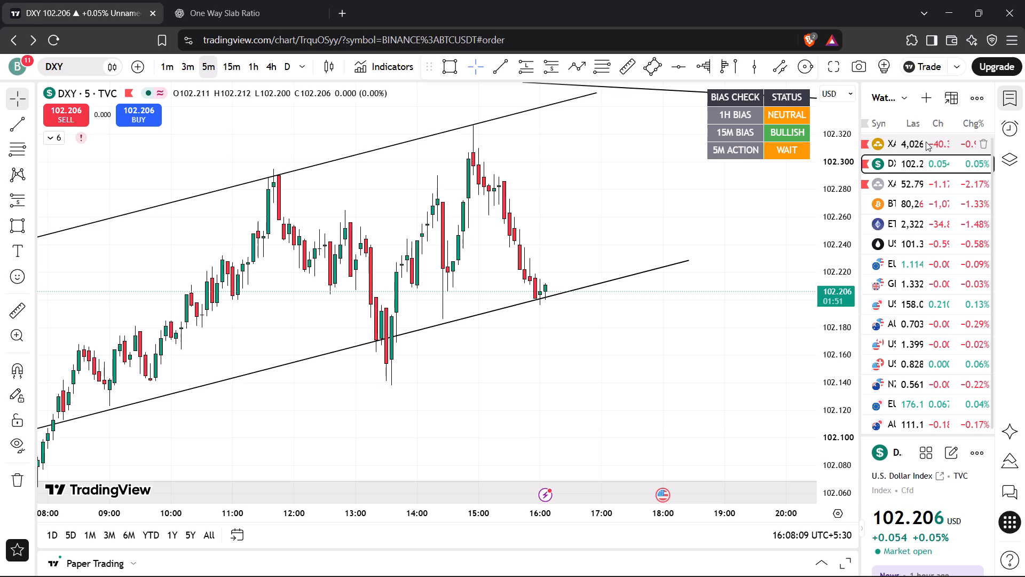
pyautogui.click(926, 142)
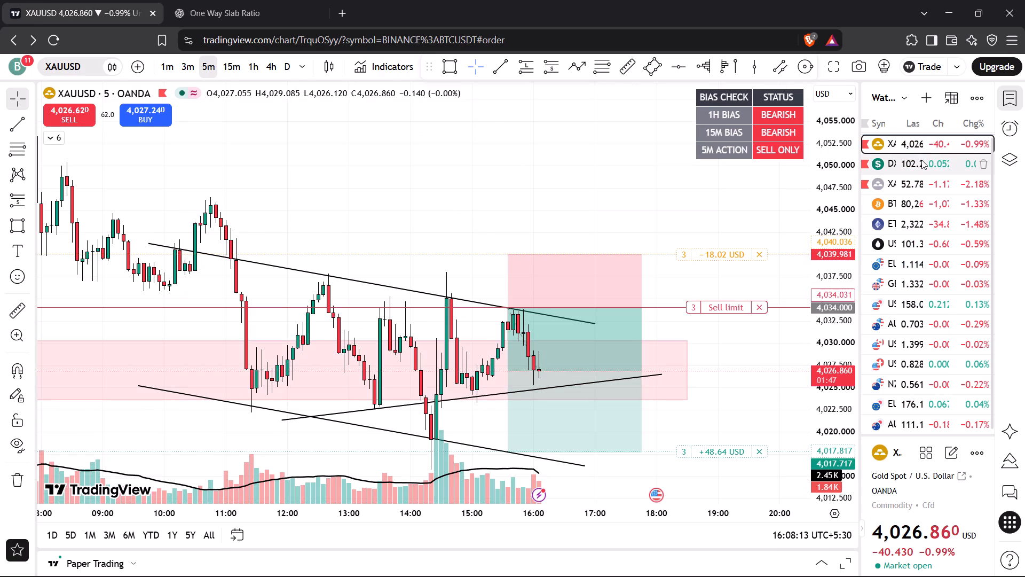
pyautogui.click(921, 173)
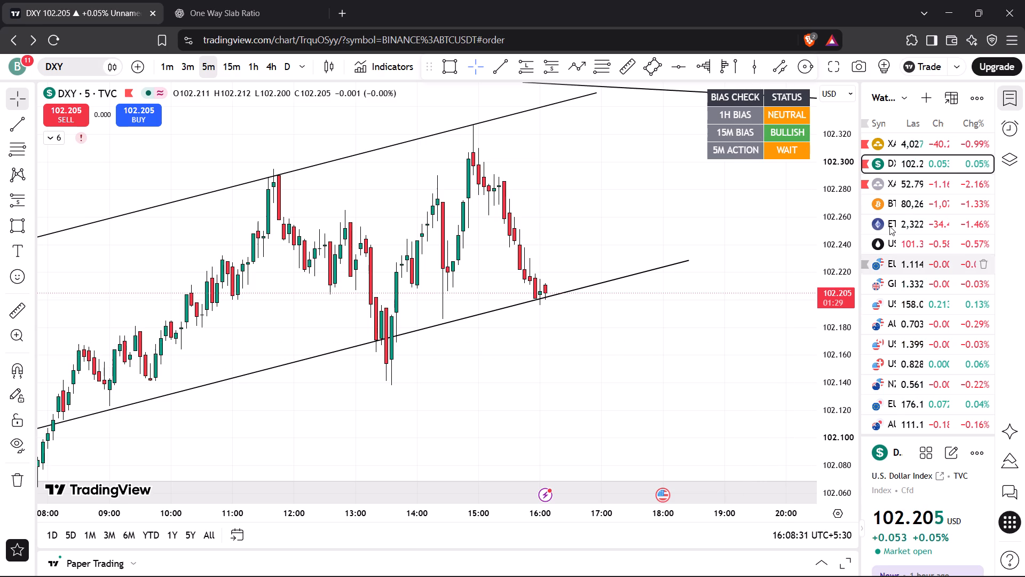
pyautogui.click(906, 201)
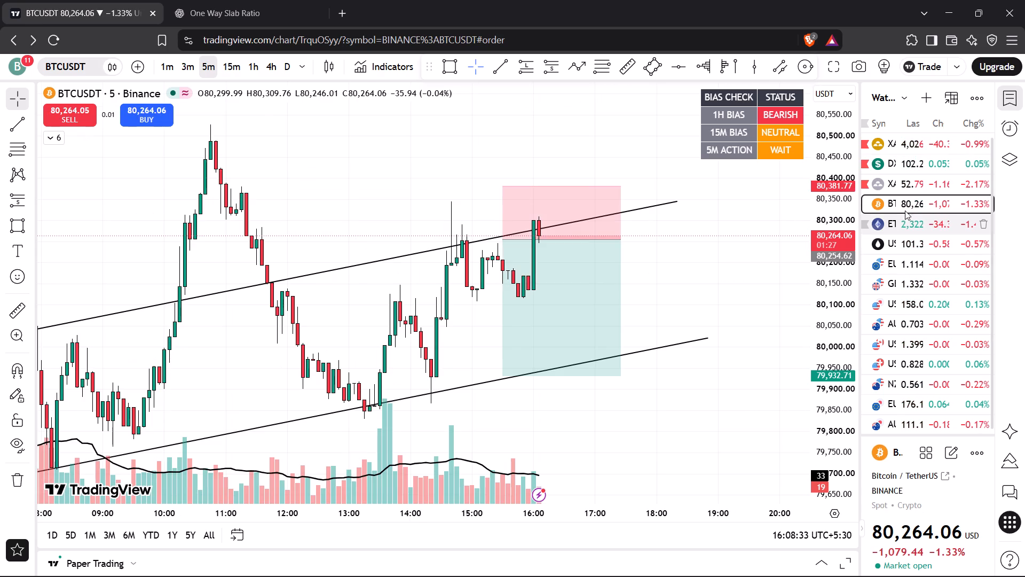
pyautogui.click(921, 176)
pyautogui.click(926, 168)
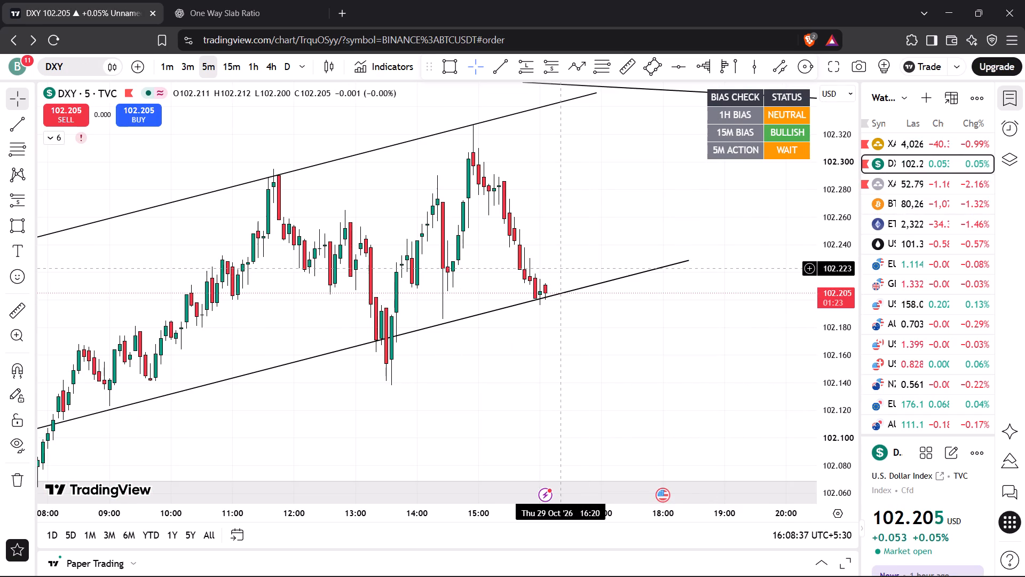
pyautogui.click(894, 142)
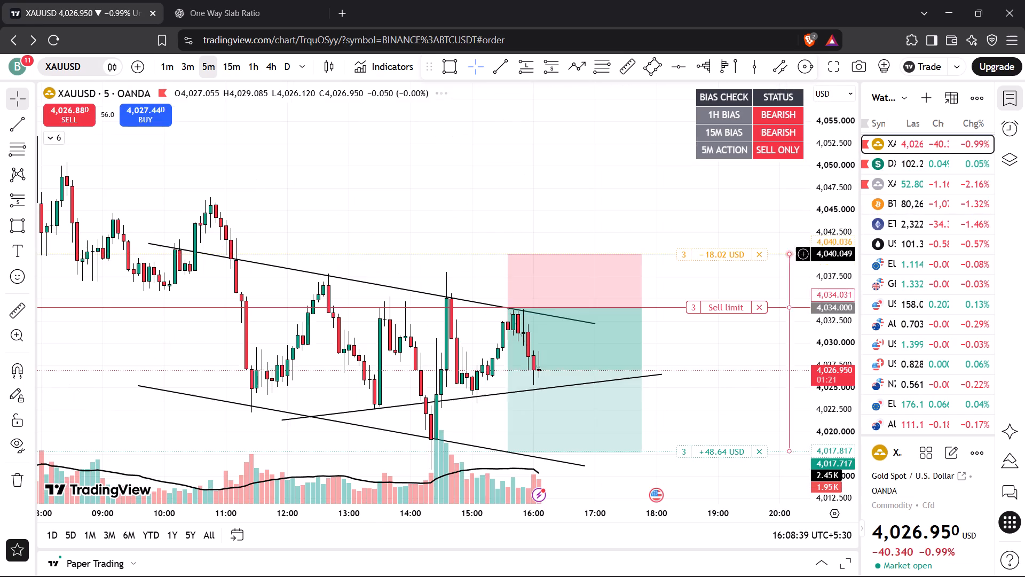
# Review XAUUSD's latest 5-minute candles near the rising trend line, and compare them with the DXY and XAGUSD charts.
pyautogui.moveTo(623, 197); pyautogui.dragTo(622, 166)
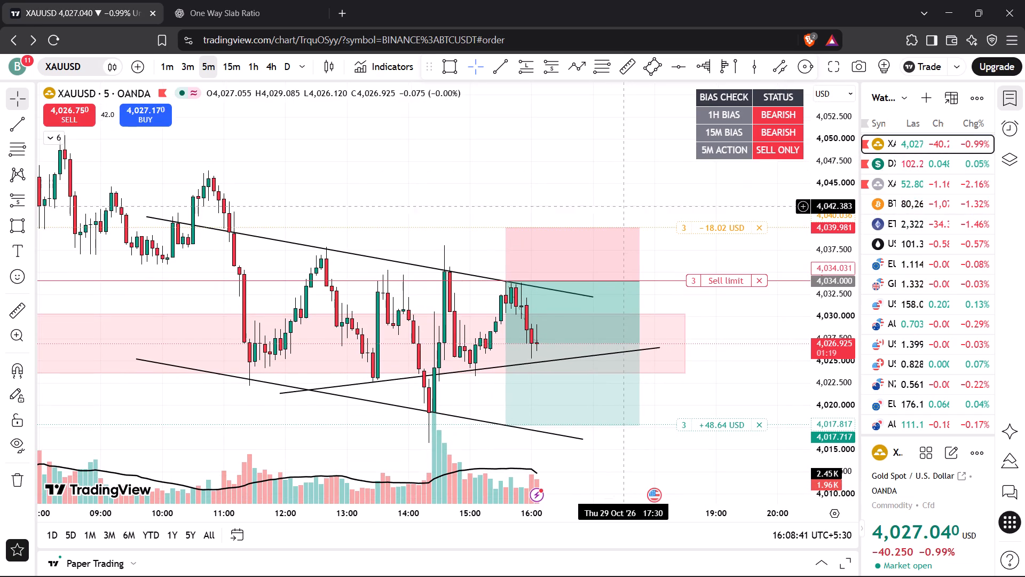
pyautogui.moveTo(759, 331); pyautogui.dragTo(751, 329)
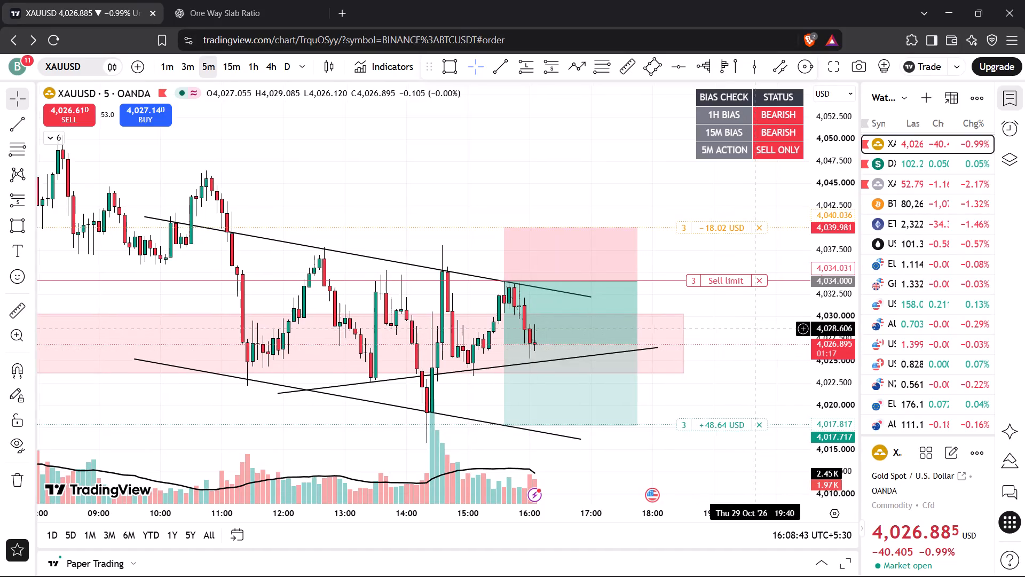
pyautogui.moveTo(751, 329); pyautogui.dragTo(742, 322)
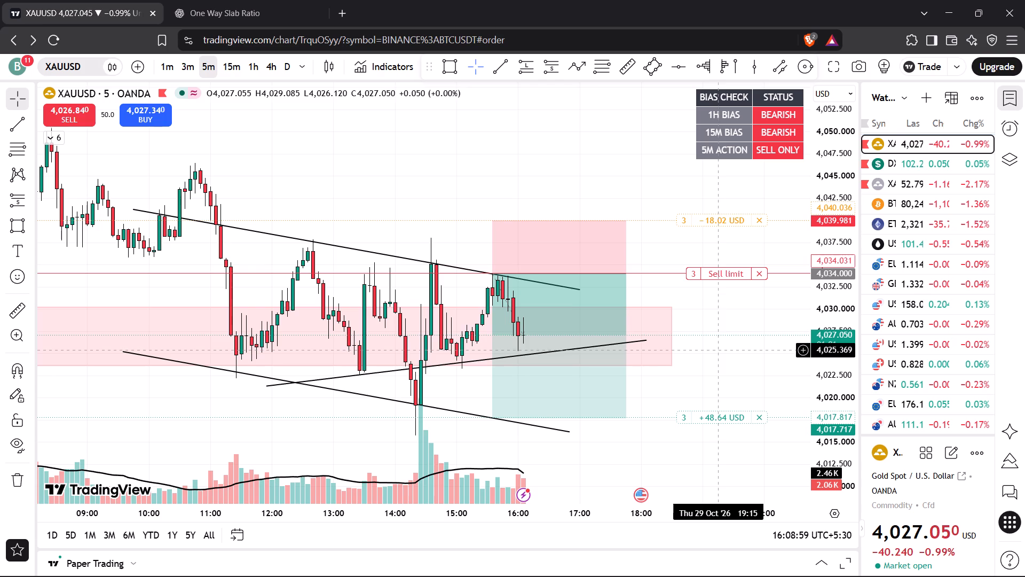
pyautogui.click(910, 167)
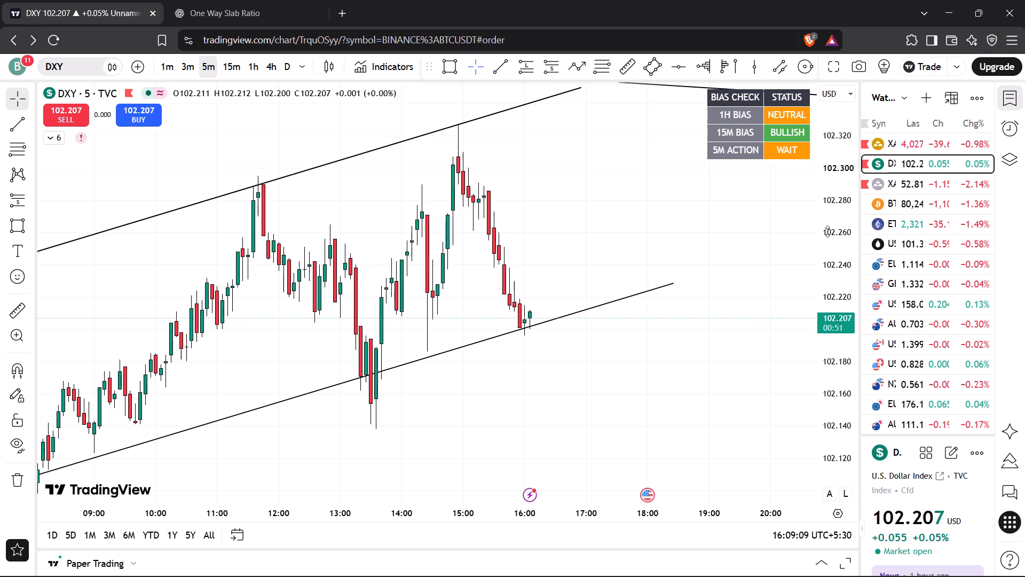
pyautogui.moveTo(708, 229); pyautogui.dragTo(715, 243)
pyautogui.click(921, 182)
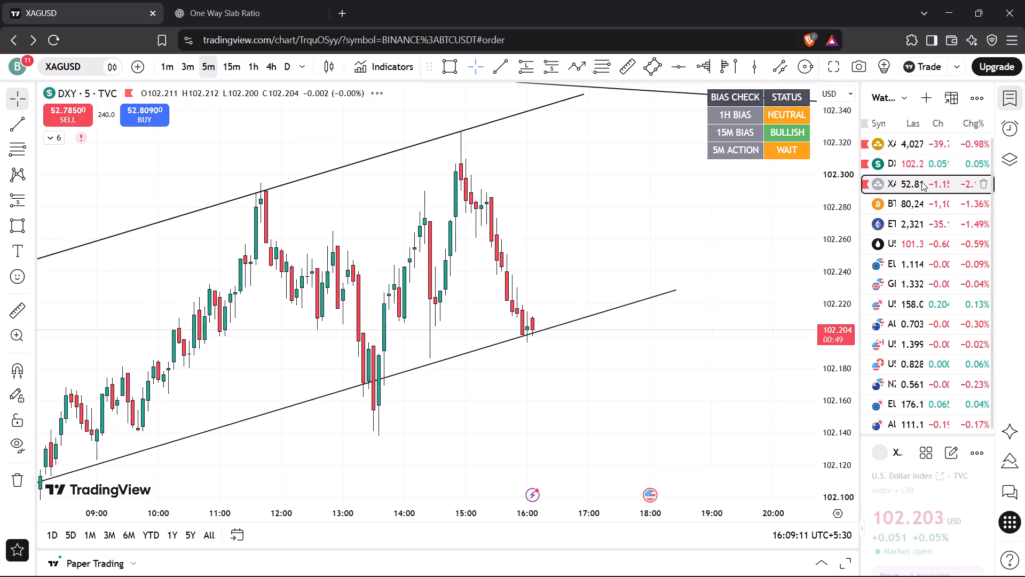
# Place a market sell order of 0.1 units on BTCUSDT.
pyautogui.click(916, 199)
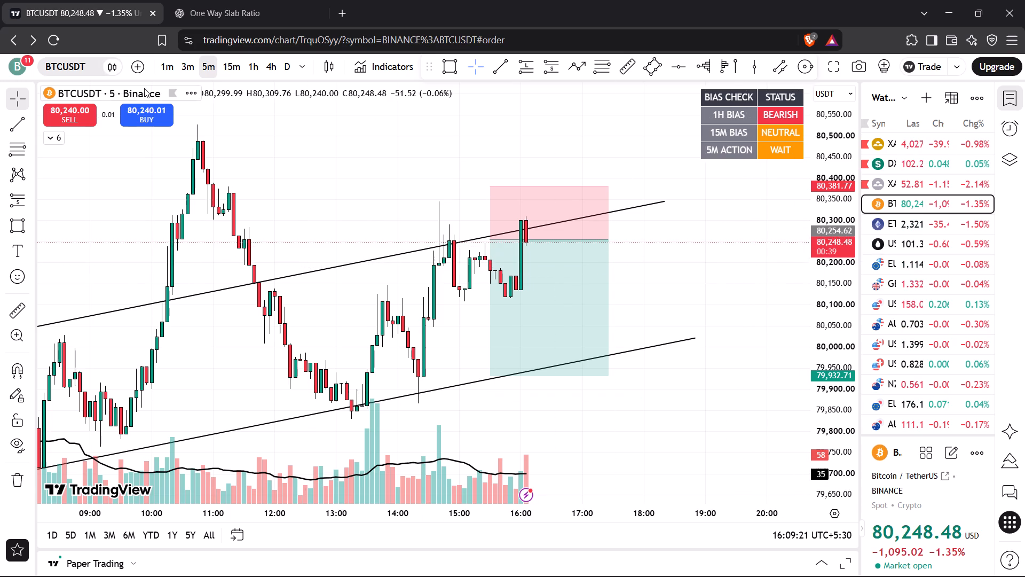
pyautogui.click(55, 109)
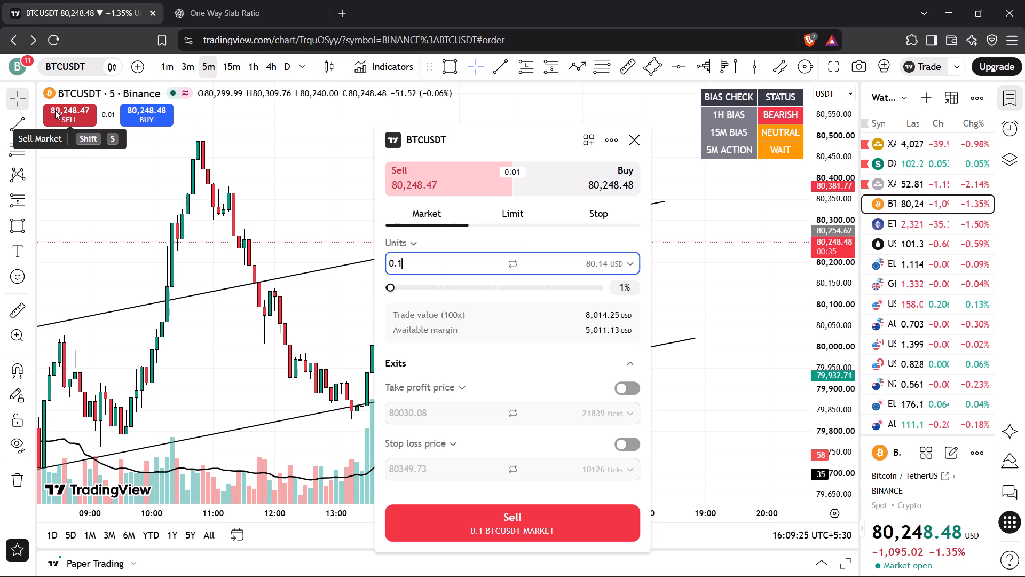
pyautogui.click(539, 518)
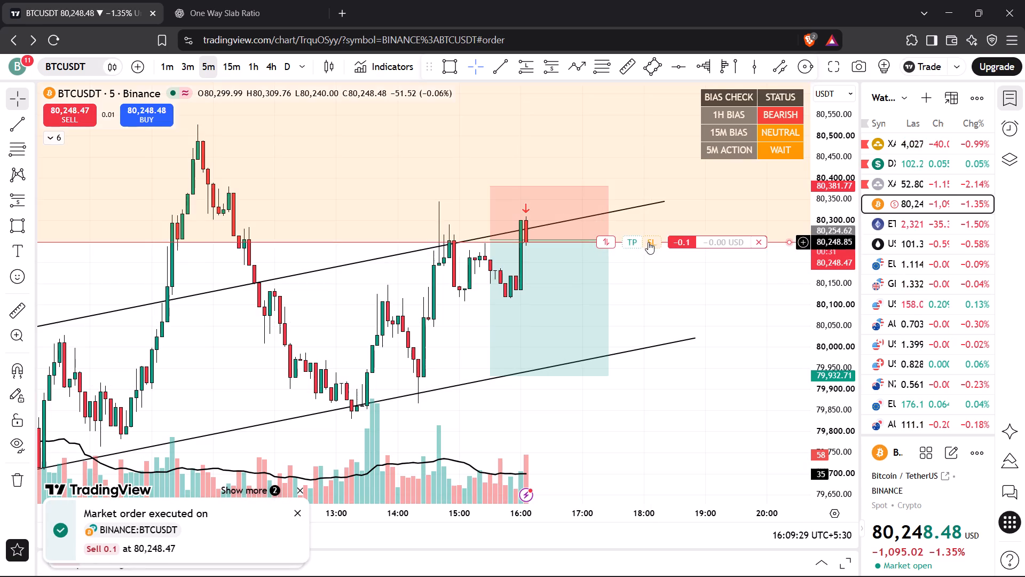
# Protect the BTCUSDT short with a stop loss at 80,383.29 and a take profit at 79,932.53.
pyautogui.moveTo(649, 240); pyautogui.dragTo(681, 185)
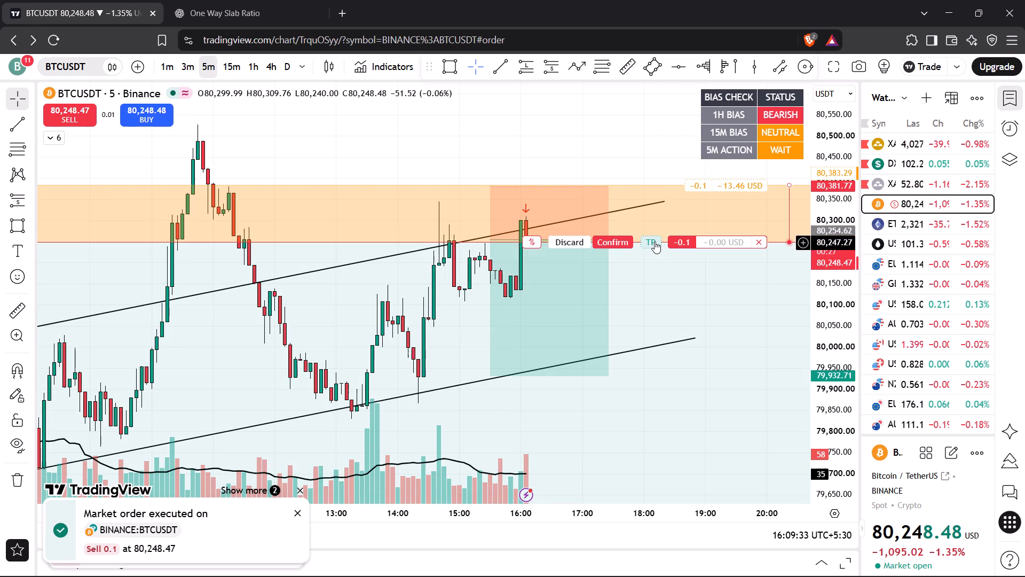
pyautogui.moveTo(653, 240); pyautogui.dragTo(646, 352)
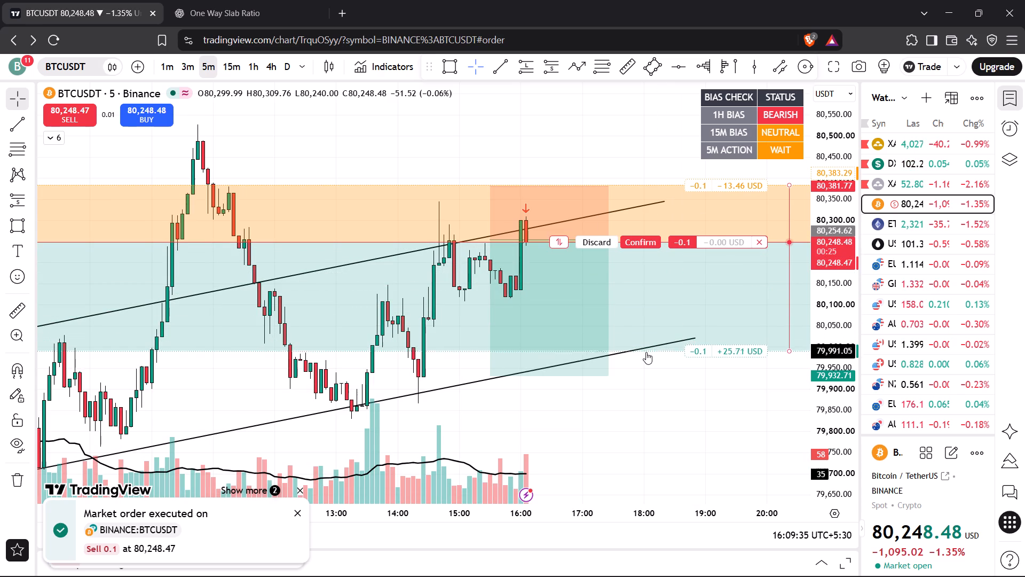
pyautogui.moveTo(646, 352); pyautogui.dragTo(643, 365)
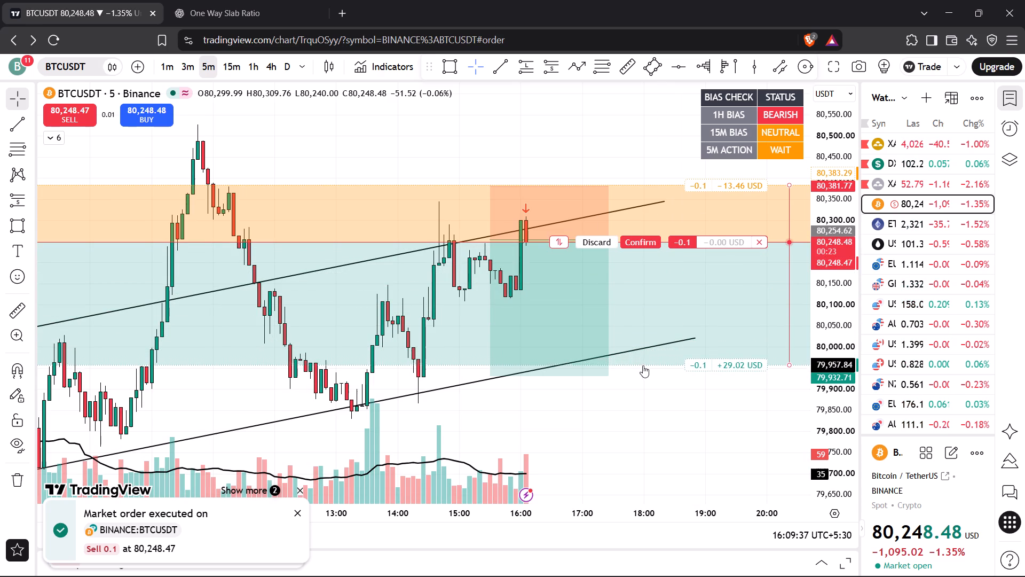
pyautogui.moveTo(643, 365); pyautogui.dragTo(635, 376)
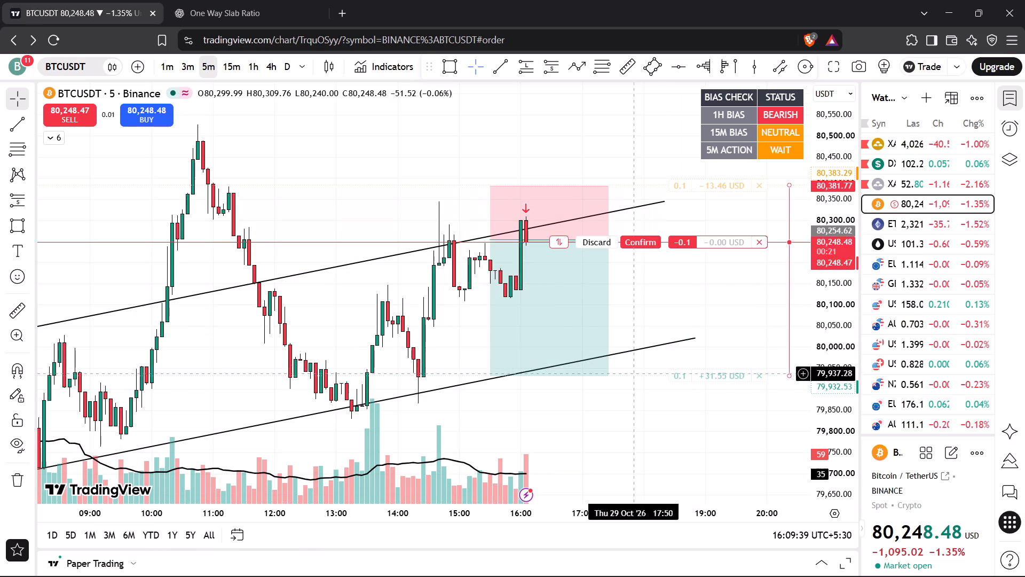
pyautogui.click(644, 244)
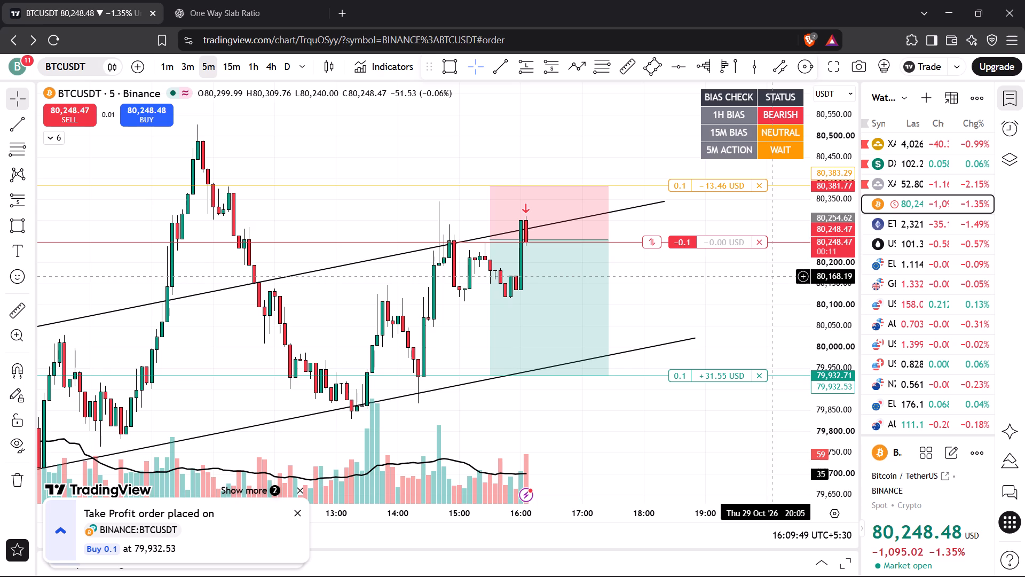
pyautogui.click(749, 278)
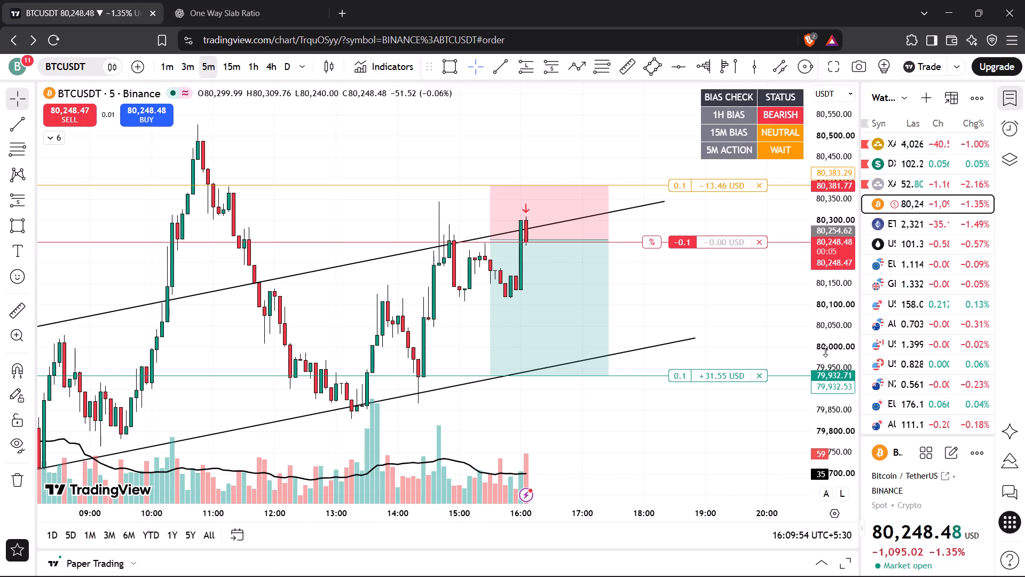
# Move the entry level of the BTCUSDT short position drawing to 80,247.43, near the executed sell price.
pyautogui.moveTo(826, 342); pyautogui.dragTo(828, 264)
pyautogui.moveTo(700, 280); pyautogui.dragTo(687, 303)
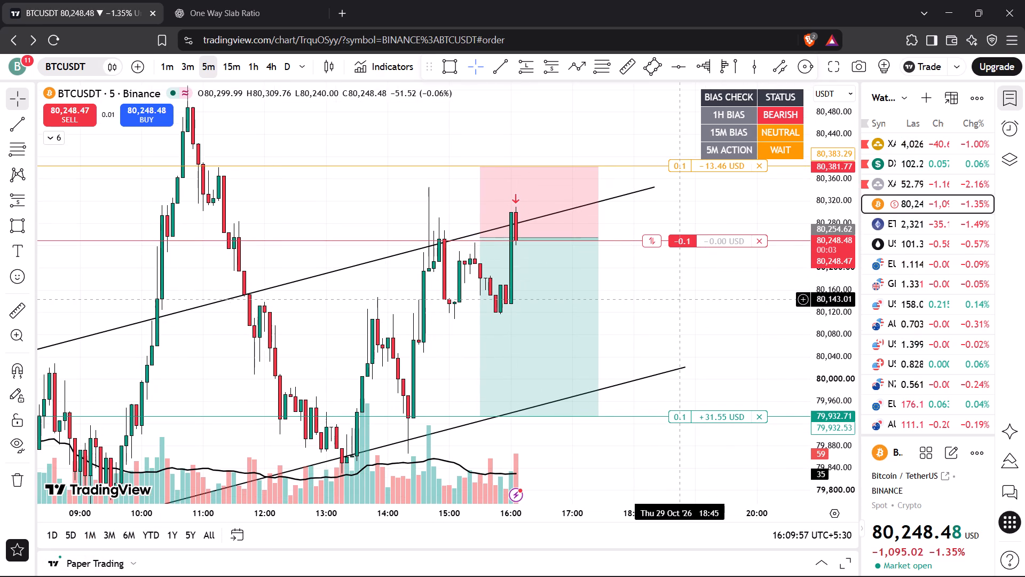
pyautogui.click(479, 238)
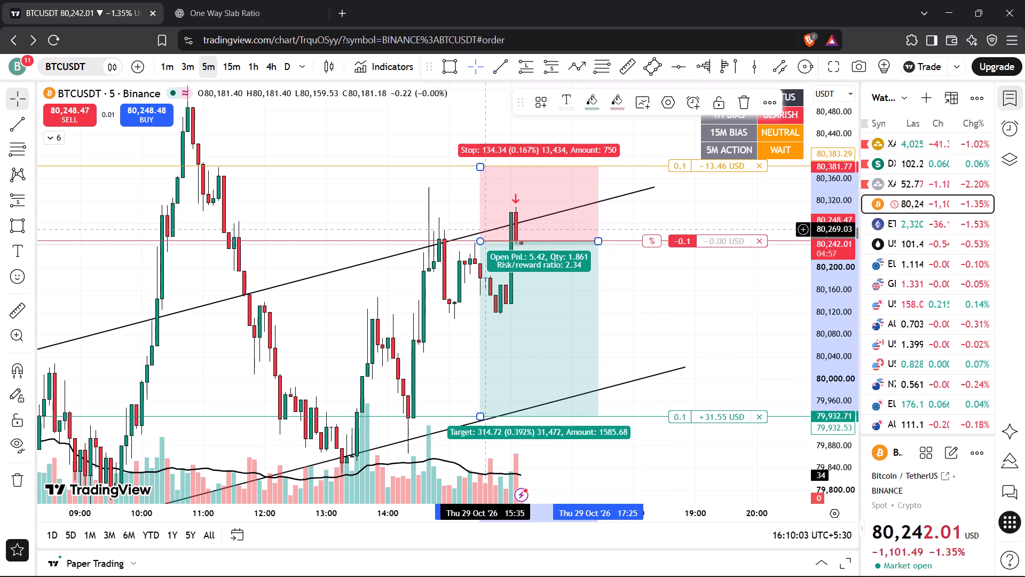
pyautogui.click(456, 191)
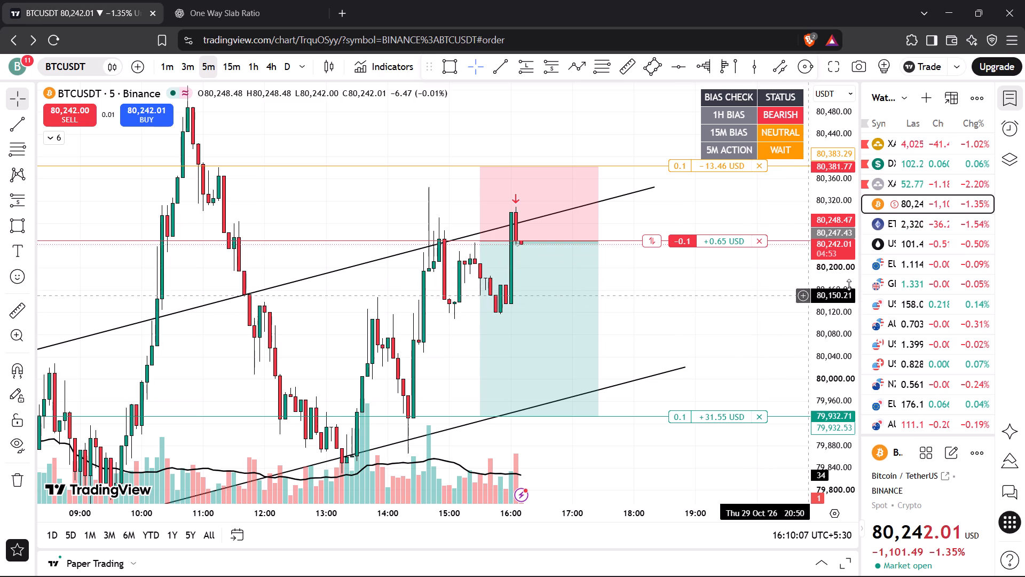
# Check the open BTCUSDT short within its rising channel against the DXY and XAUUSD 5-minute charts.
pyautogui.moveTo(709, 300); pyautogui.dragTo(672, 299)
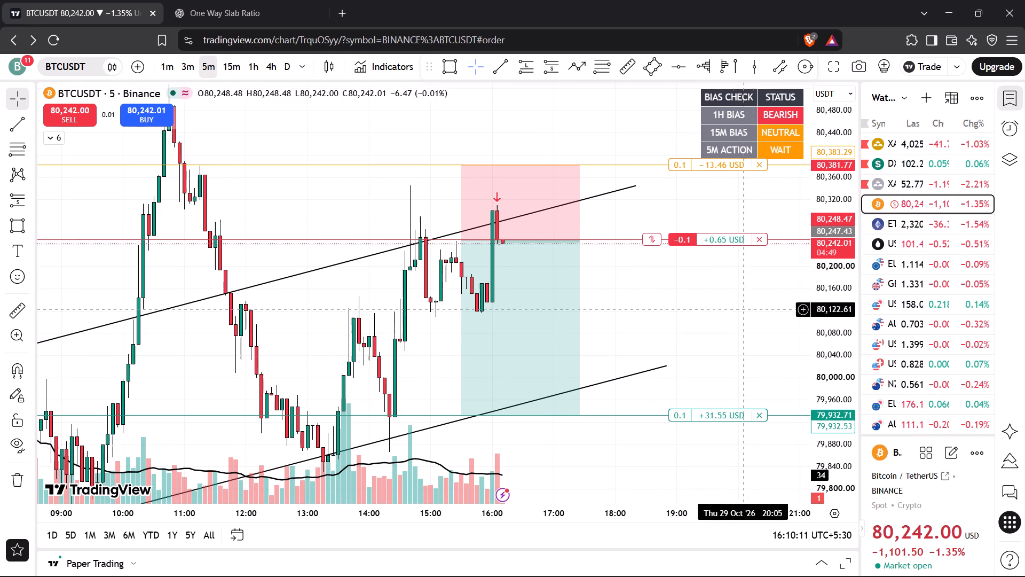
pyautogui.moveTo(851, 288); pyautogui.dragTo(850, 340)
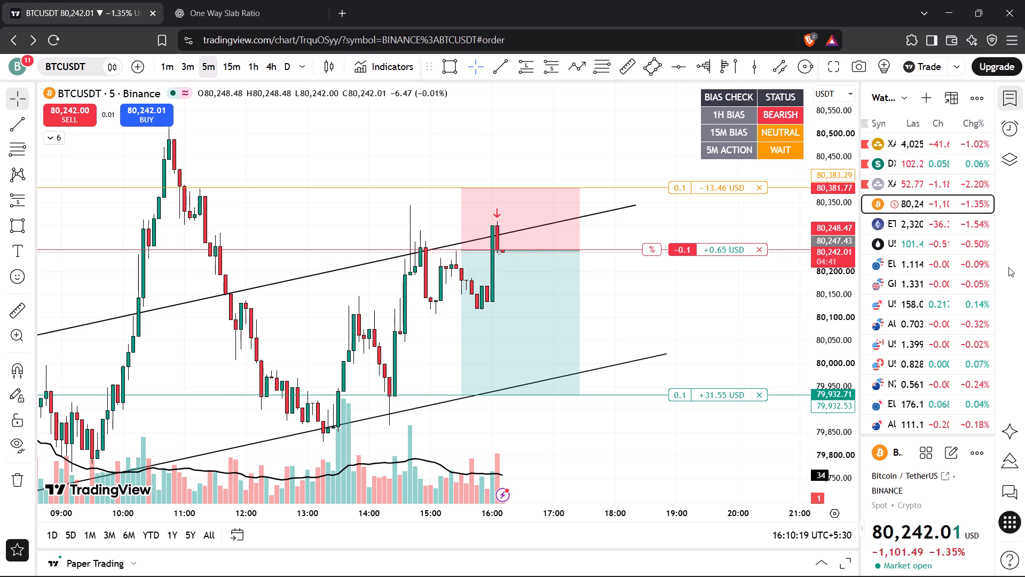
pyautogui.click(912, 159)
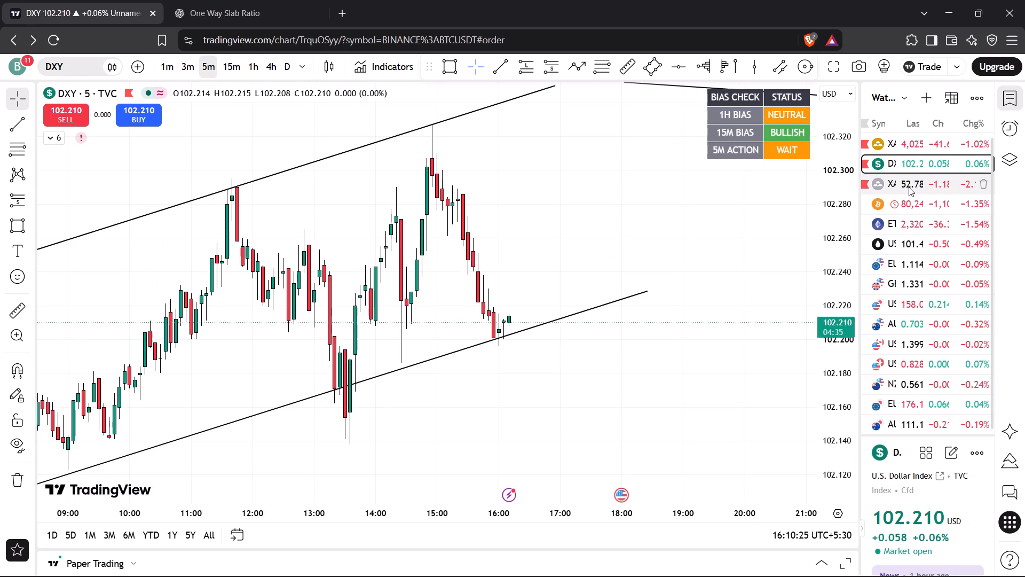
pyautogui.click(909, 187)
pyautogui.click(905, 201)
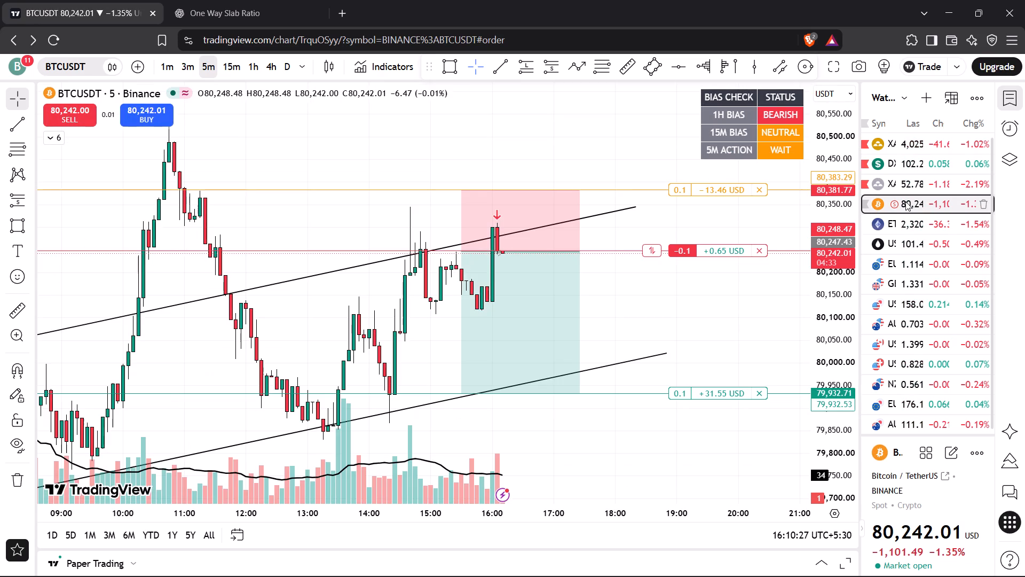
pyautogui.click(908, 143)
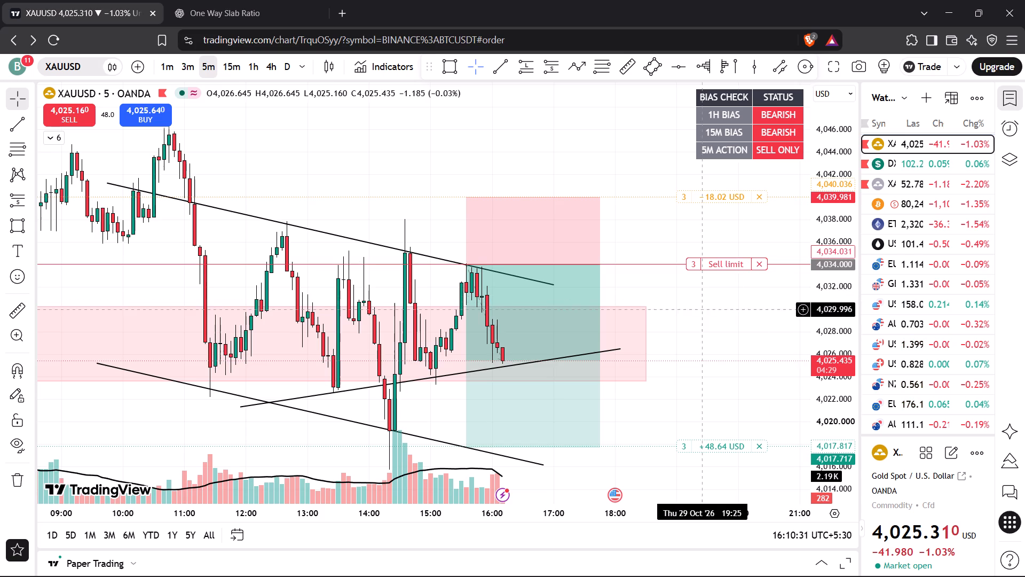
pyautogui.moveTo(702, 310); pyautogui.dragTo(696, 286)
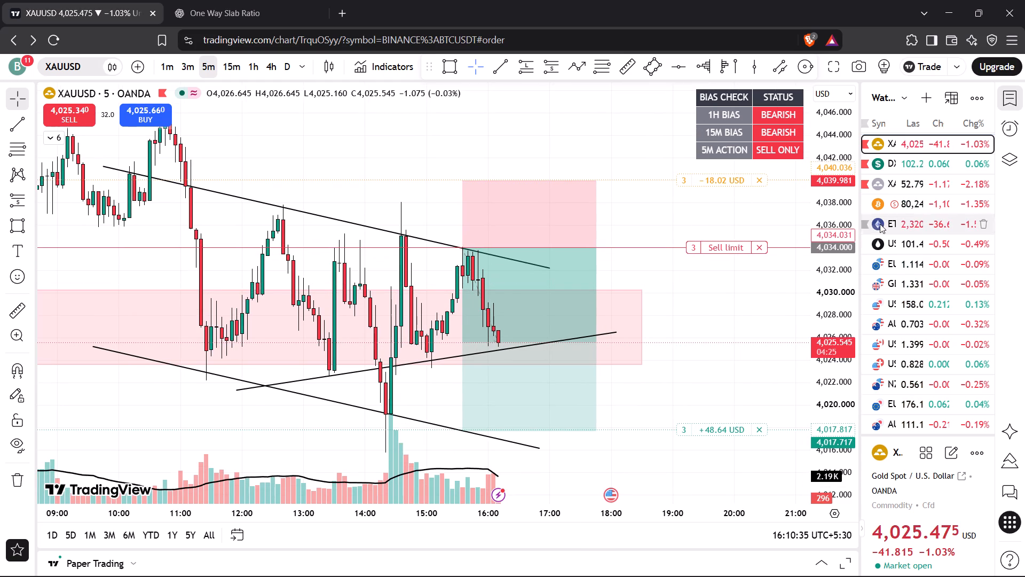
# Examine DXY's rising channel over a longer period, and compare it with XAGUSD, BTCUSDT and XAUUSD around its pending sell limit.
pyautogui.click(916, 163)
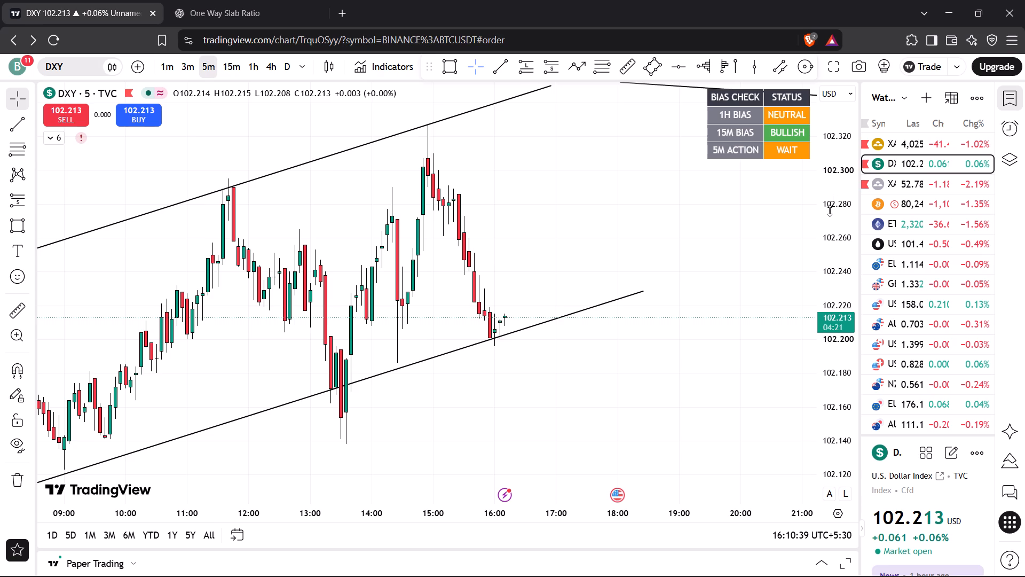
pyautogui.moveTo(835, 214); pyautogui.dragTo(834, 285)
pyautogui.scroll(-2, 673, 265)
pyautogui.moveTo(674, 248); pyautogui.dragTo(636, 279)
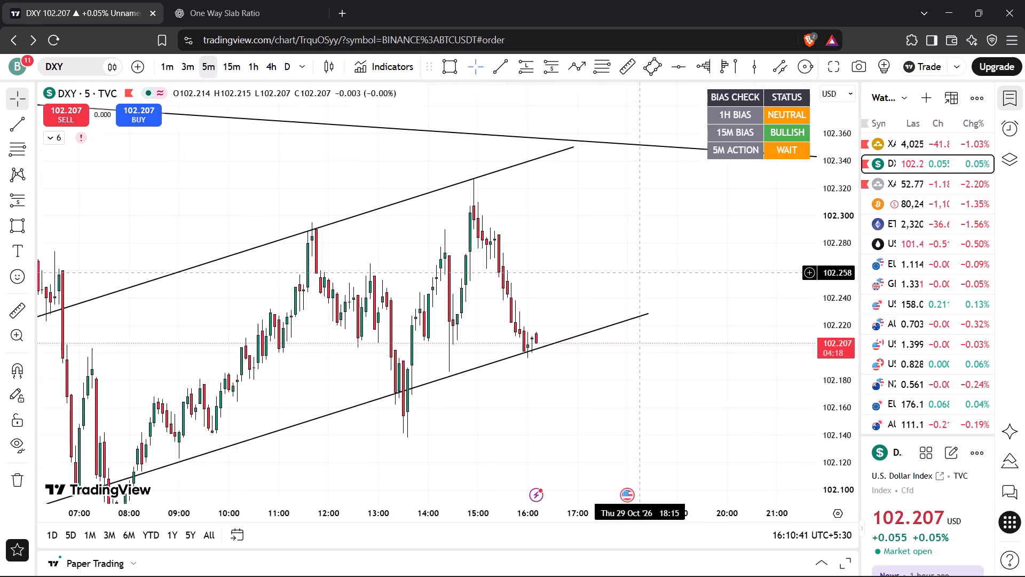
pyautogui.moveTo(636, 279); pyautogui.dragTo(629, 287)
pyautogui.click(913, 188)
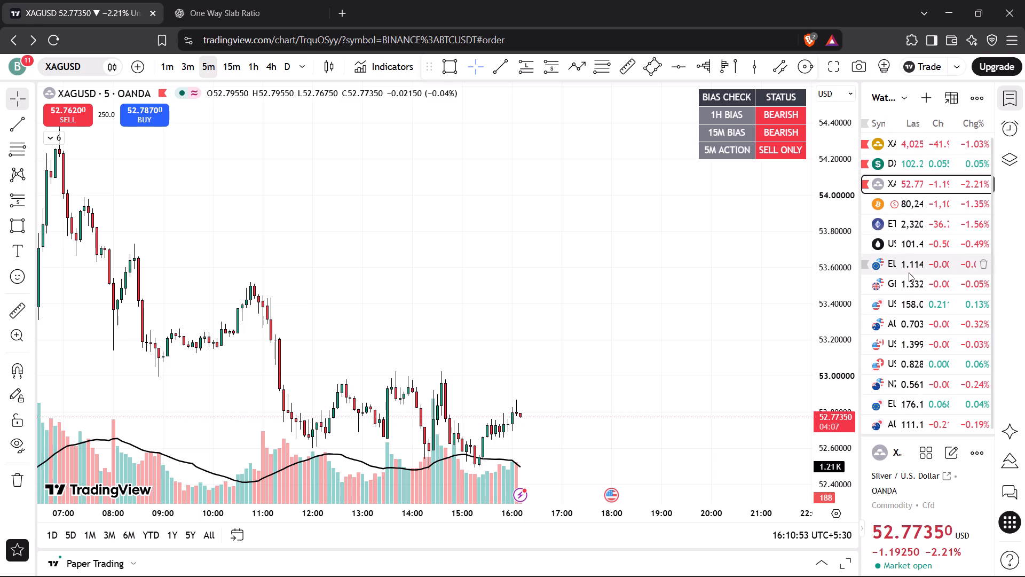
pyautogui.click(927, 206)
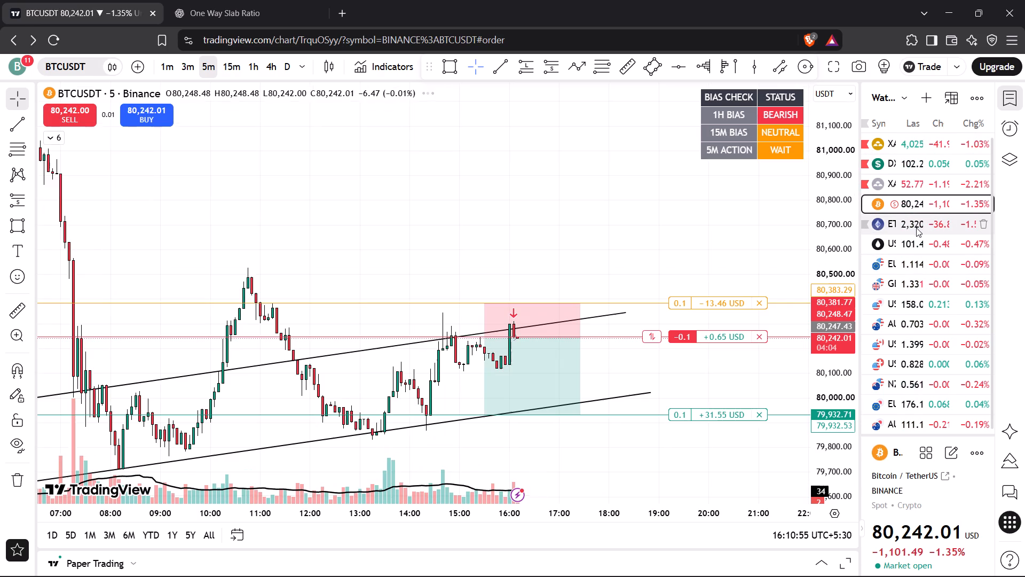
pyautogui.click(919, 144)
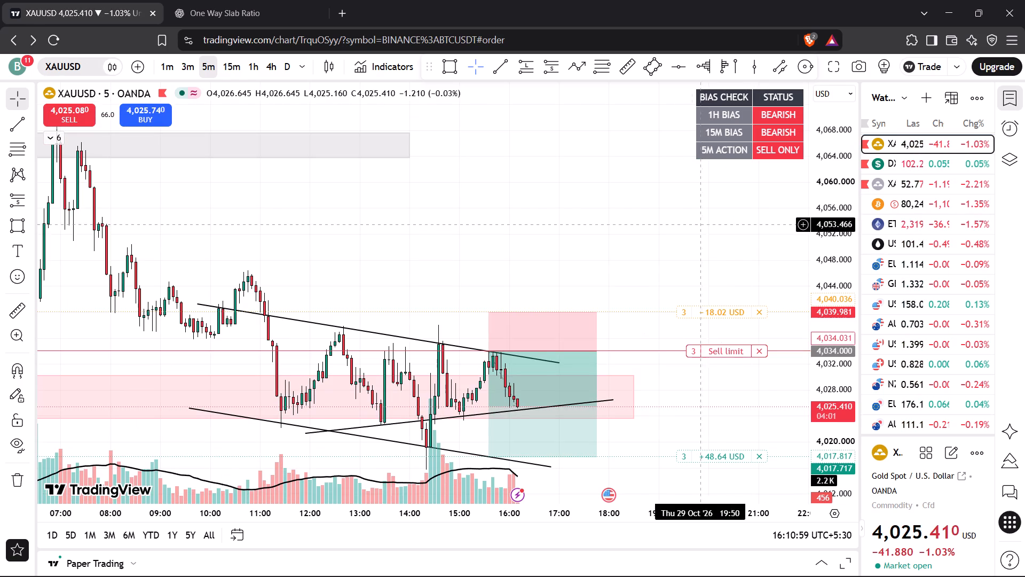
pyautogui.moveTo(691, 227); pyautogui.dragTo(682, 160)
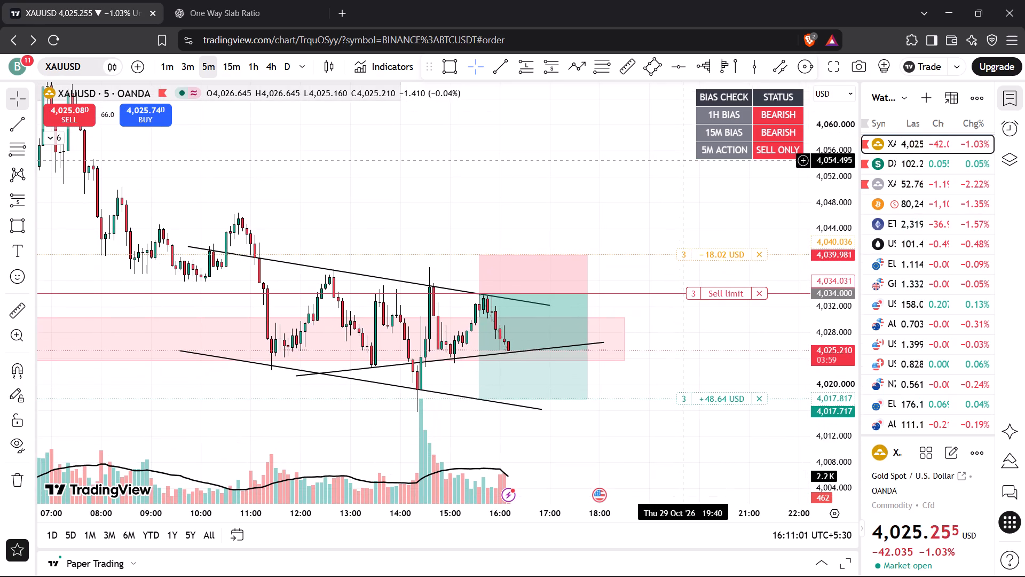
pyautogui.moveTo(822, 321); pyautogui.dragTo(828, 221)
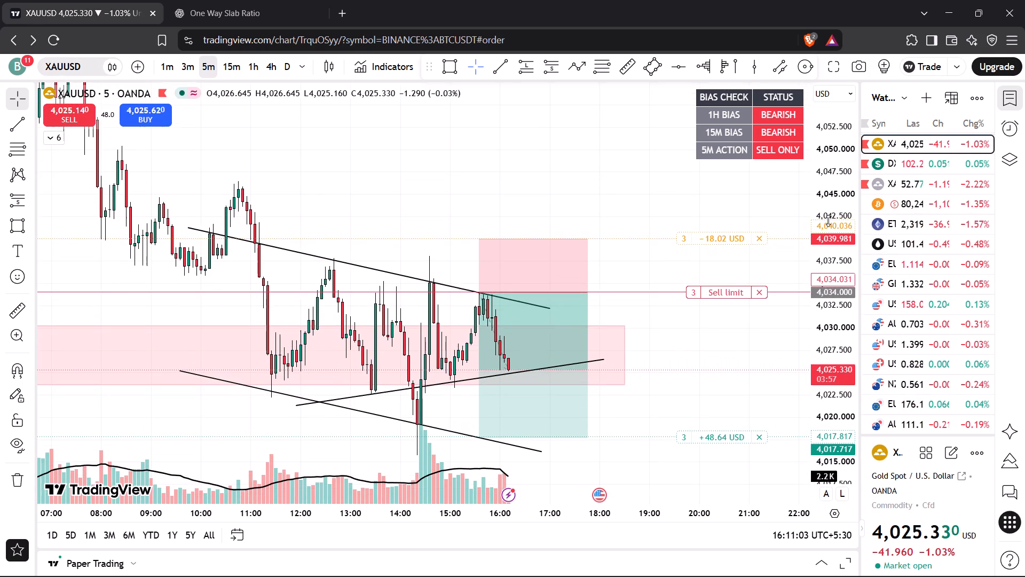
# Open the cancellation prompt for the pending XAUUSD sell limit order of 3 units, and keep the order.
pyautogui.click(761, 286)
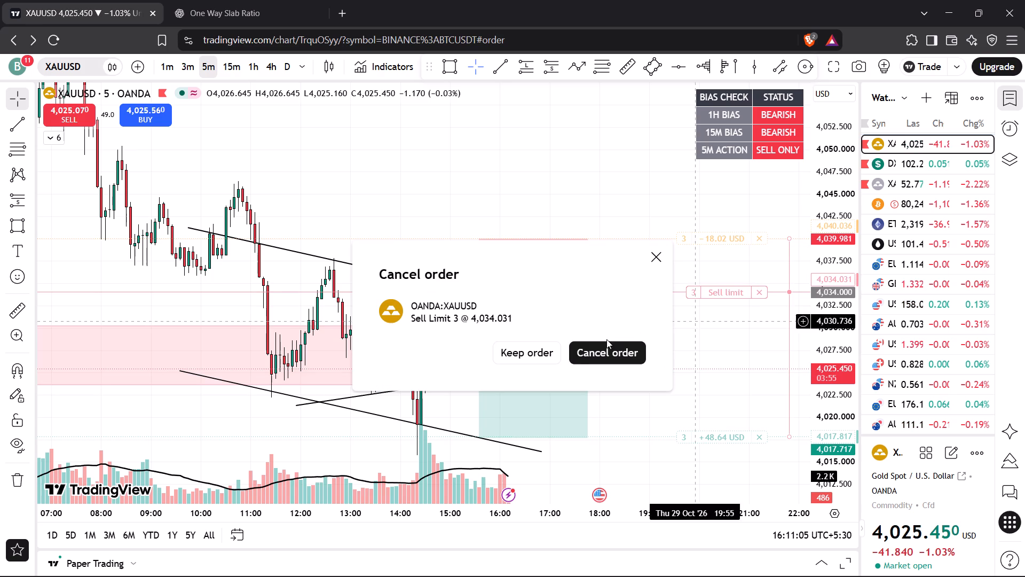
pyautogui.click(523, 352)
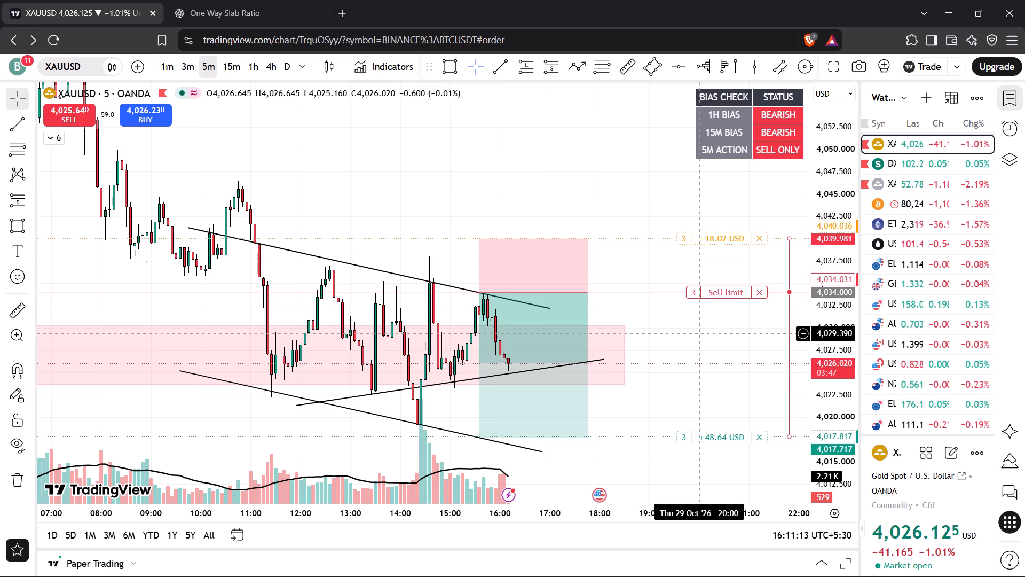
# Recheck DXY at its channel's lower line and the open BTCUSDT short between its stop loss and take profit.
pyautogui.moveTo(625, 171); pyautogui.dragTo(596, 156)
pyautogui.click(913, 166)
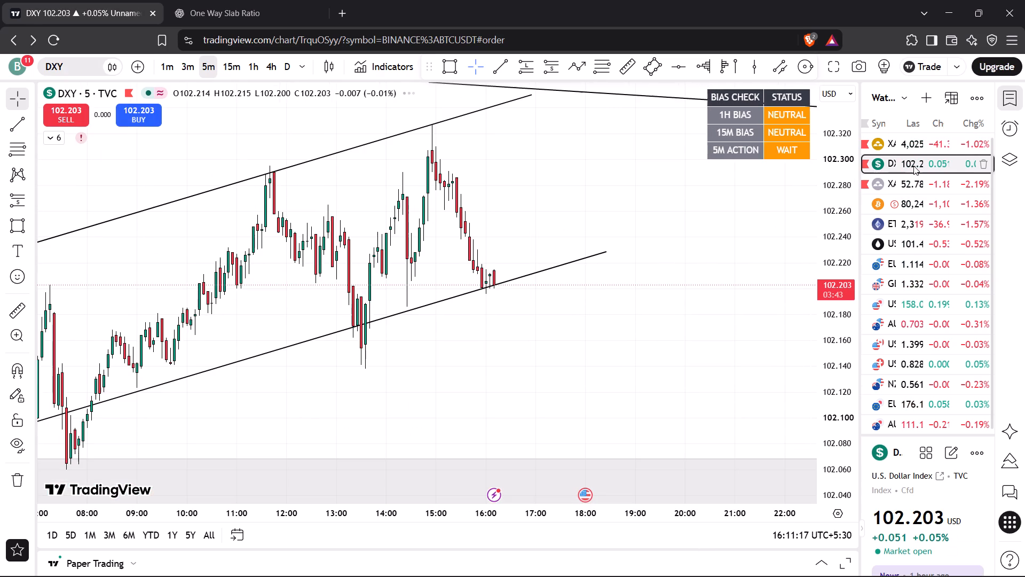
pyautogui.click(901, 202)
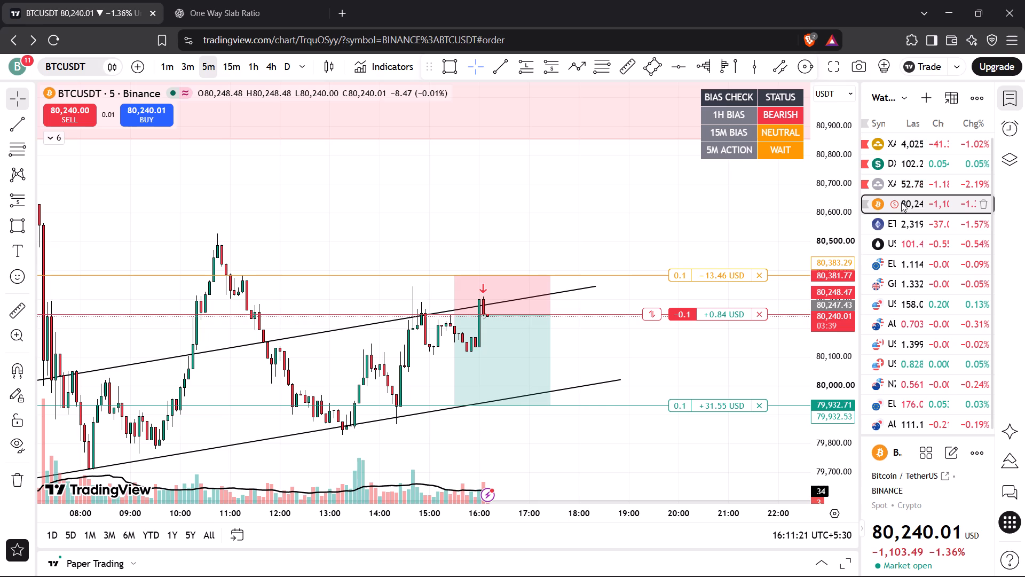
pyautogui.moveTo(689, 225); pyautogui.dragTo(704, 205)
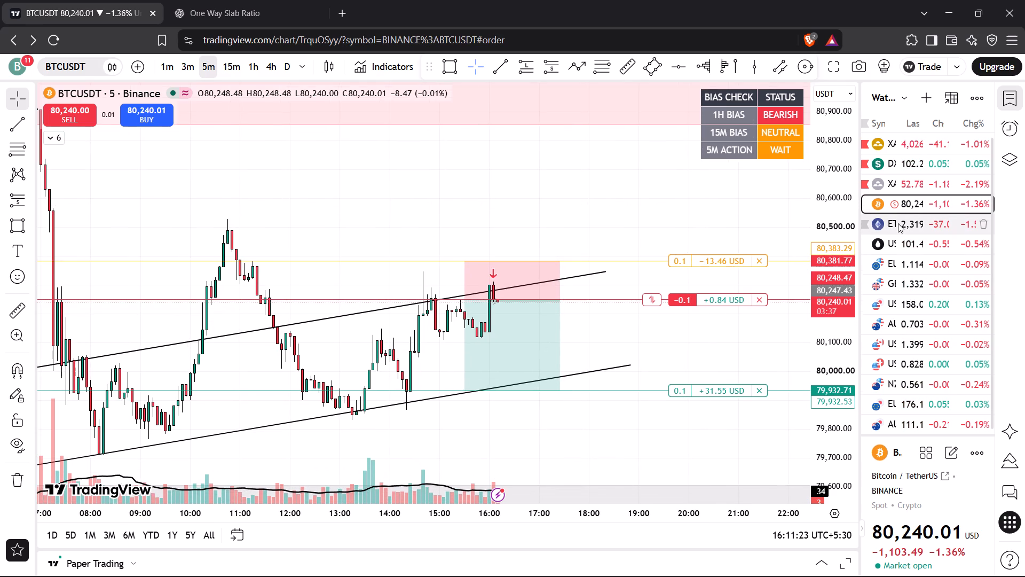
# Draft a EURUSD sell limit order of 15,000 units at 1.11448, just above the descending channel's upper line.
pyautogui.click(898, 223)
pyautogui.click(916, 245)
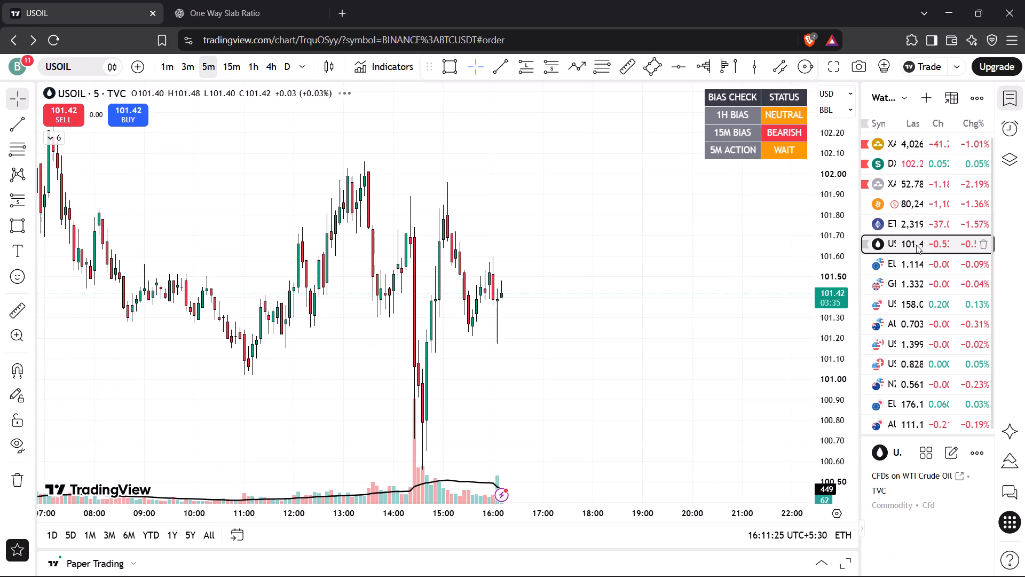
pyautogui.click(912, 261)
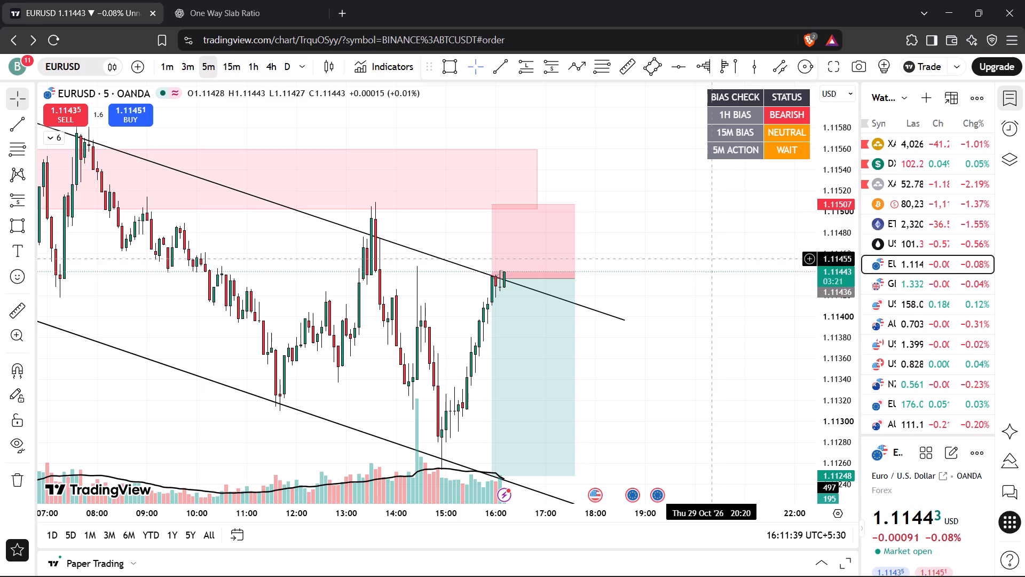
pyautogui.click(65, 113)
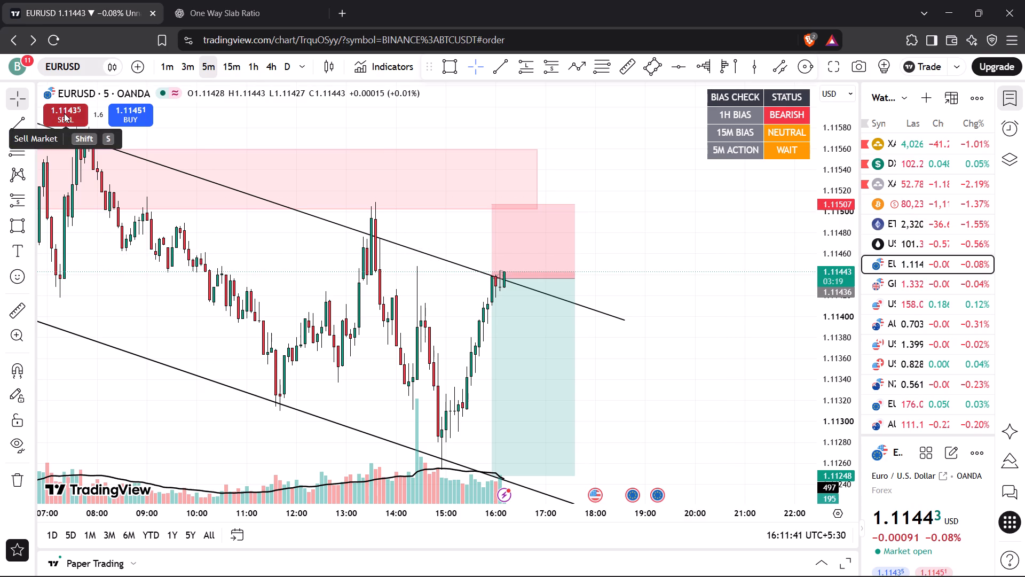
pyautogui.click(516, 225)
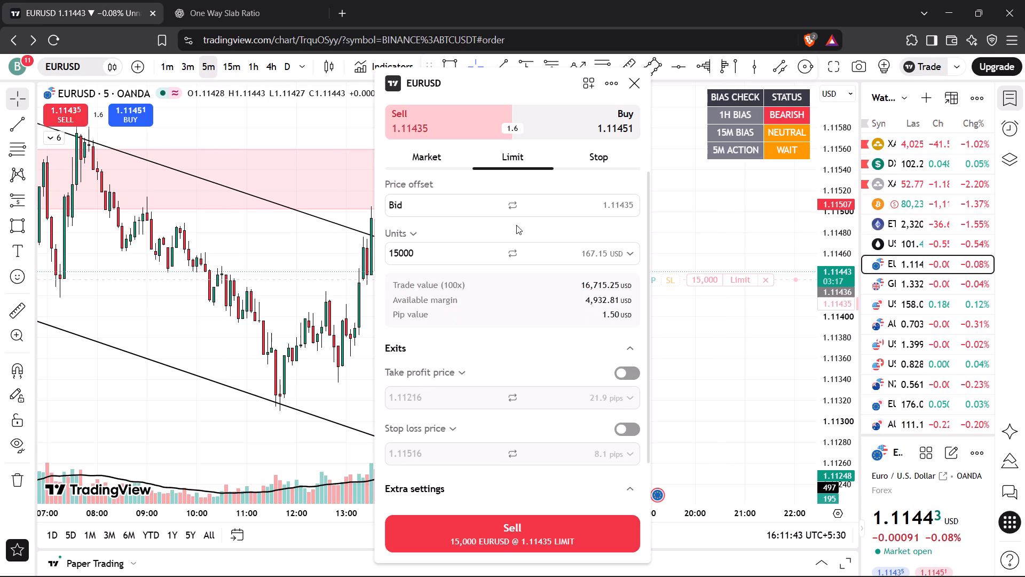
pyautogui.click(629, 88)
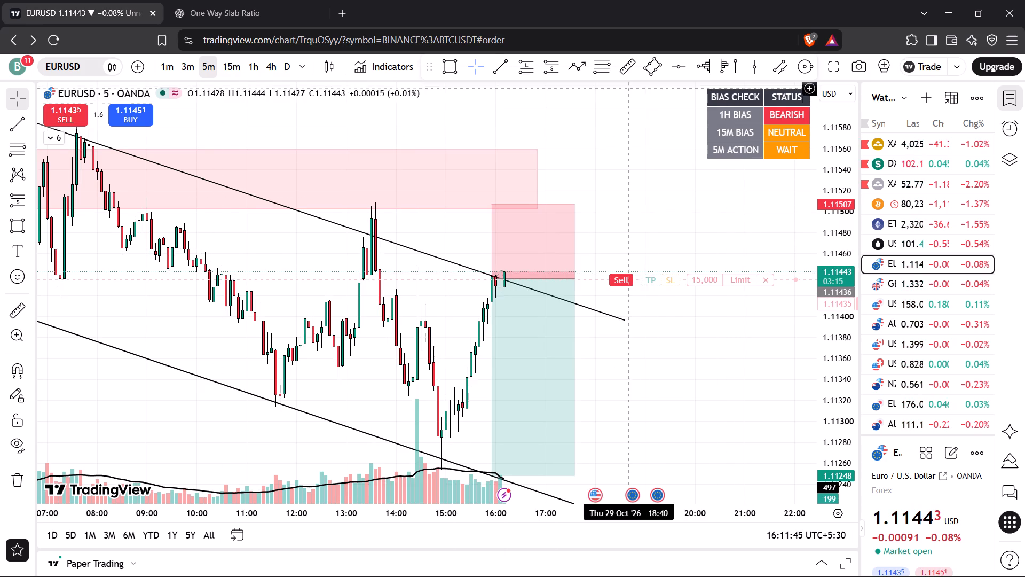
pyautogui.moveTo(739, 282); pyautogui.dragTo(740, 274)
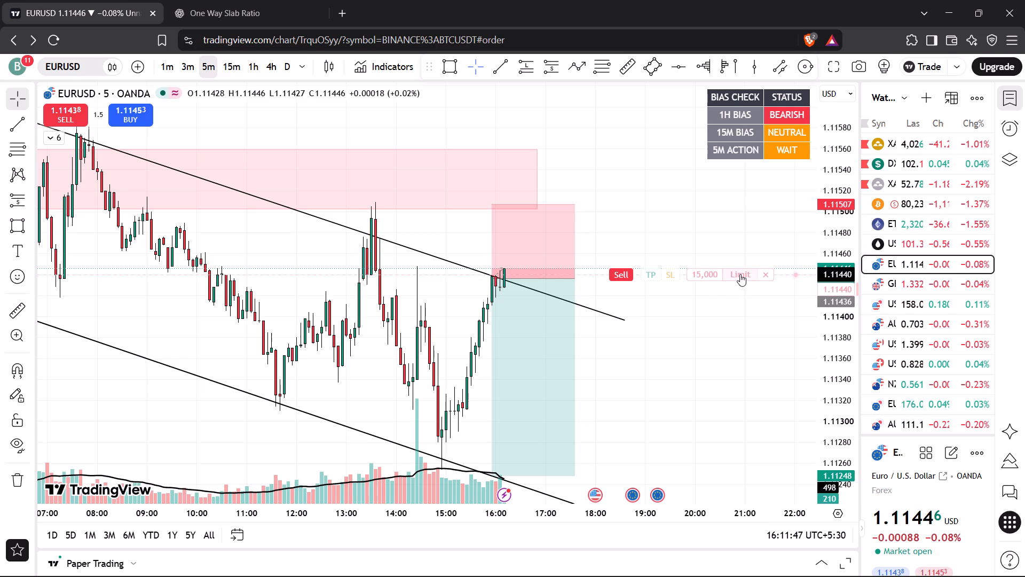
pyautogui.moveTo(740, 274); pyautogui.dragTo(743, 270)
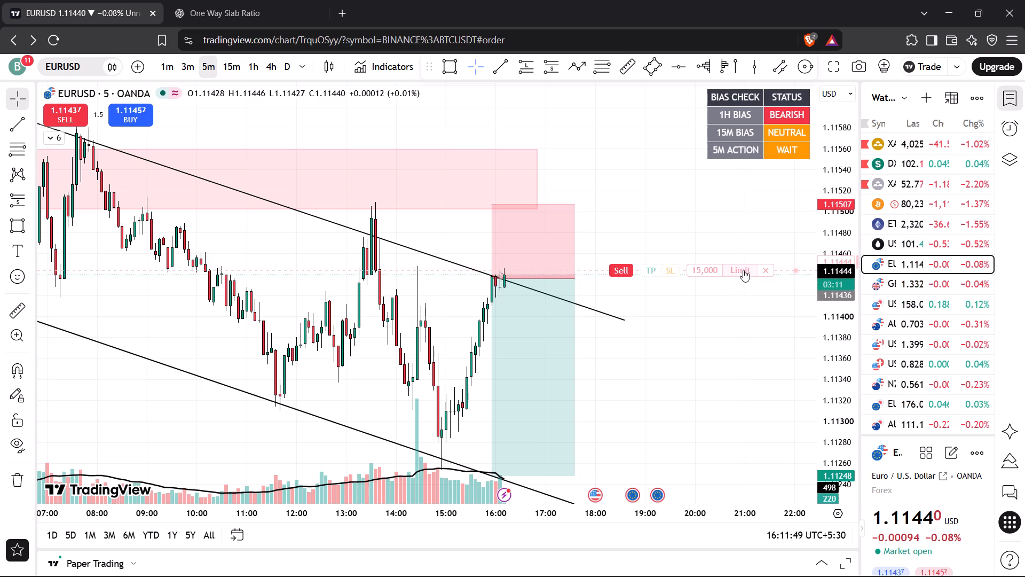
pyautogui.moveTo(743, 270); pyautogui.dragTo(745, 266)
# Attach a stop loss at 1.11508 and a take profit at 1.11281 to the drafted EURUSD sell limit.
pyautogui.moveTo(673, 270); pyautogui.dragTo(679, 225)
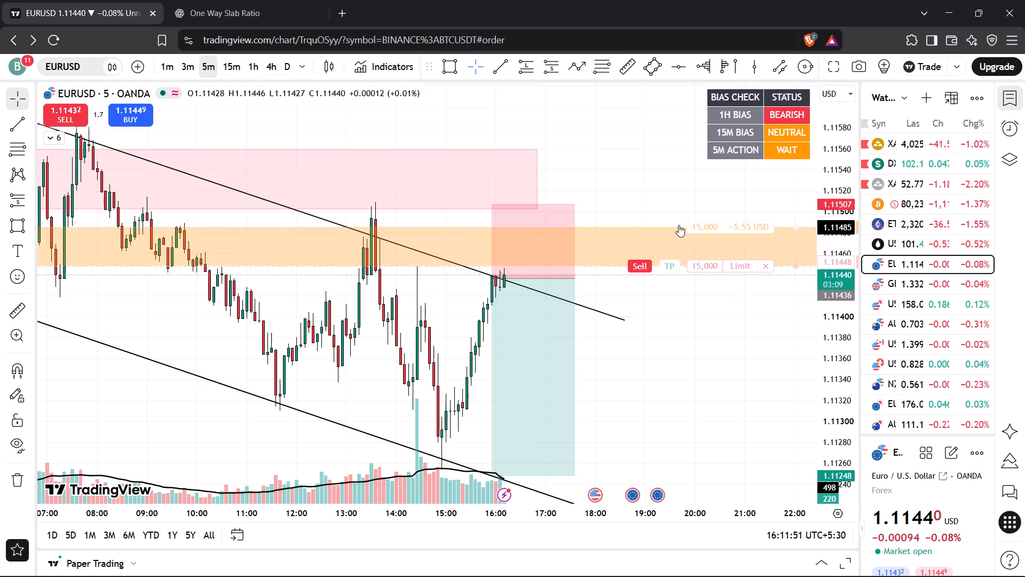
pyautogui.moveTo(679, 225); pyautogui.dragTo(677, 203)
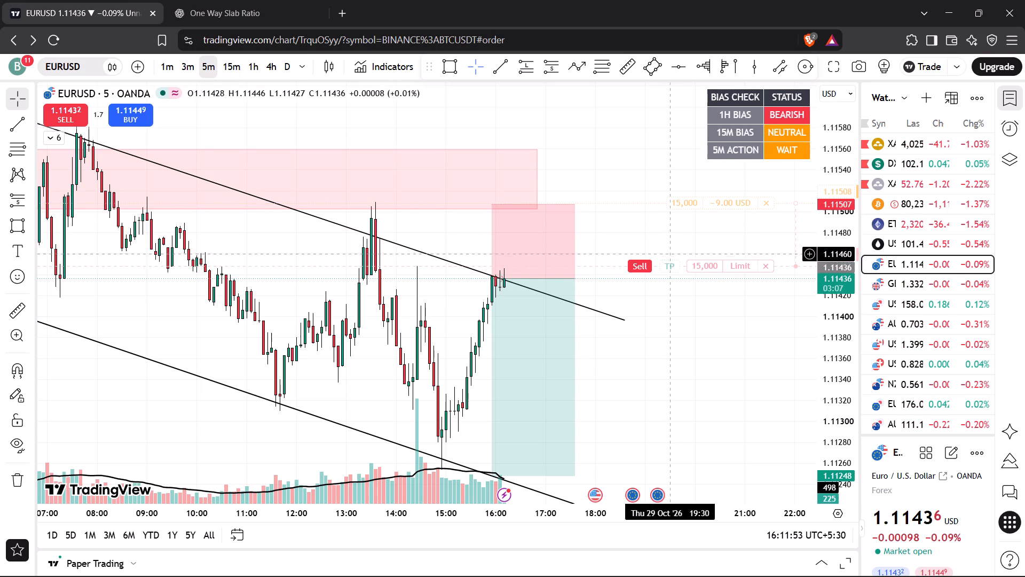
pyautogui.moveTo(672, 268); pyautogui.dragTo(679, 434)
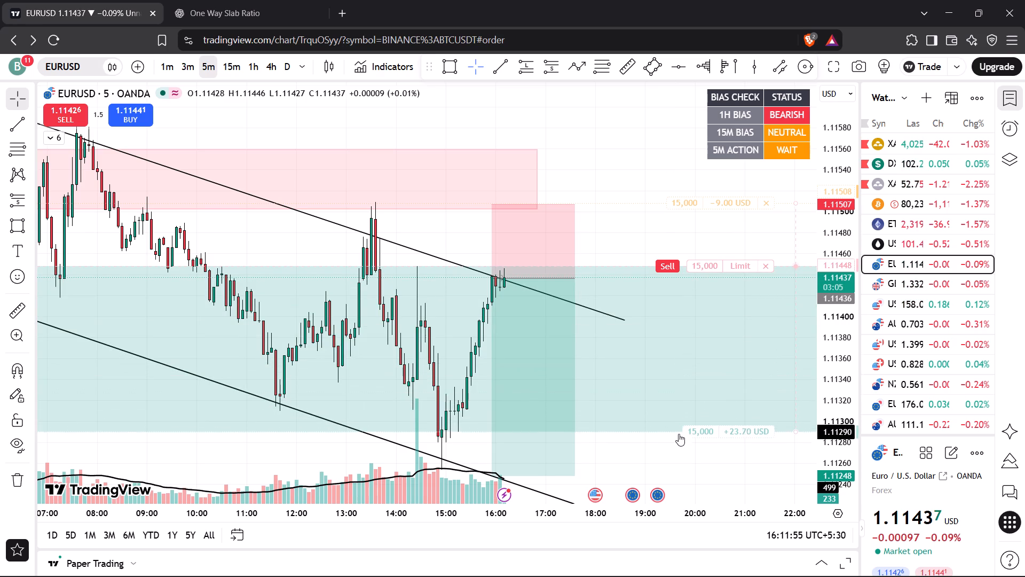
pyautogui.moveTo(679, 434); pyautogui.dragTo(679, 441)
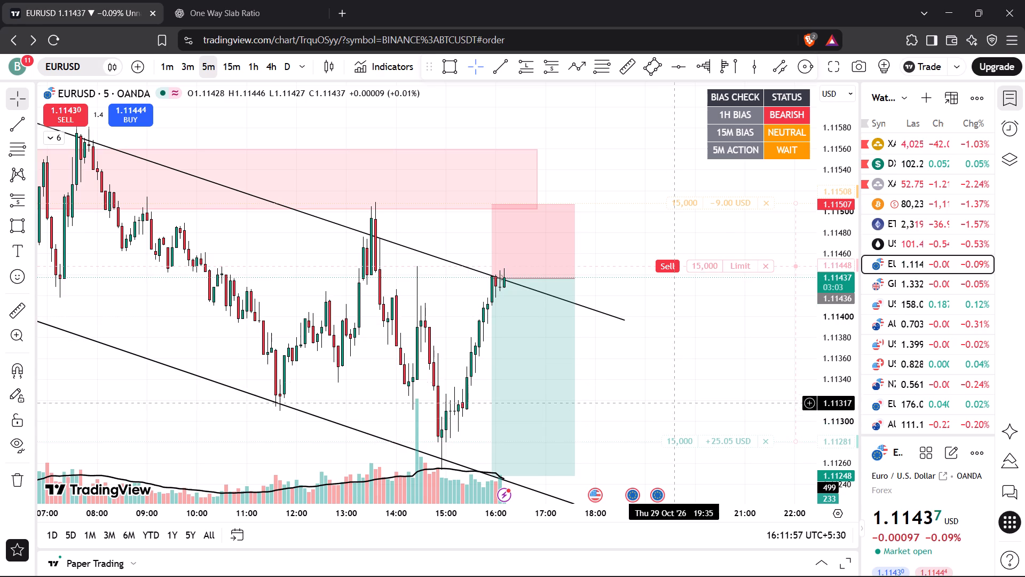
# Adjust the drafted EURUSD sell limit's entry to 1.11447 and place the order.
pyautogui.moveTo(734, 266); pyautogui.dragTo(740, 259)
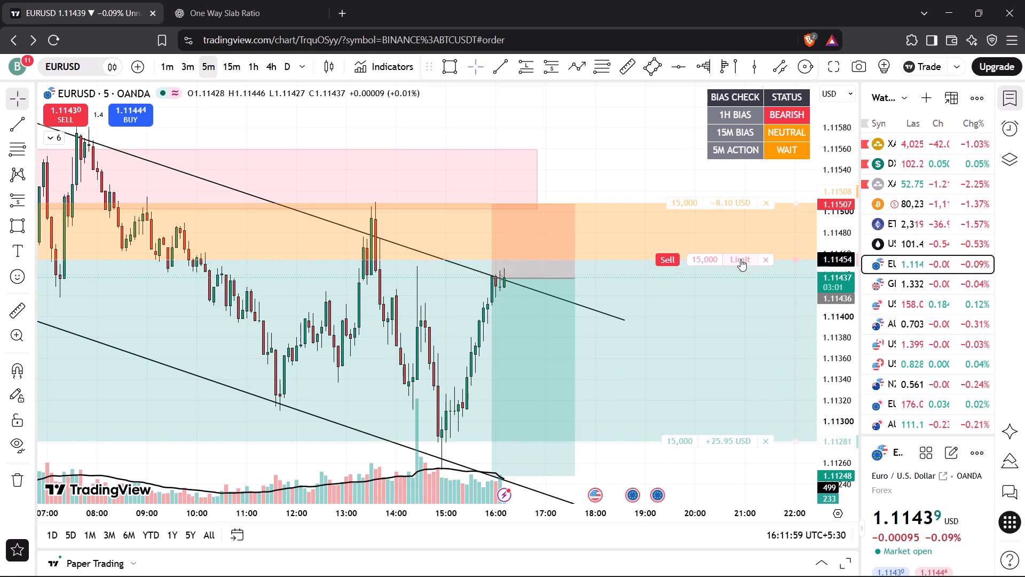
pyautogui.moveTo(740, 259); pyautogui.dragTo(739, 268)
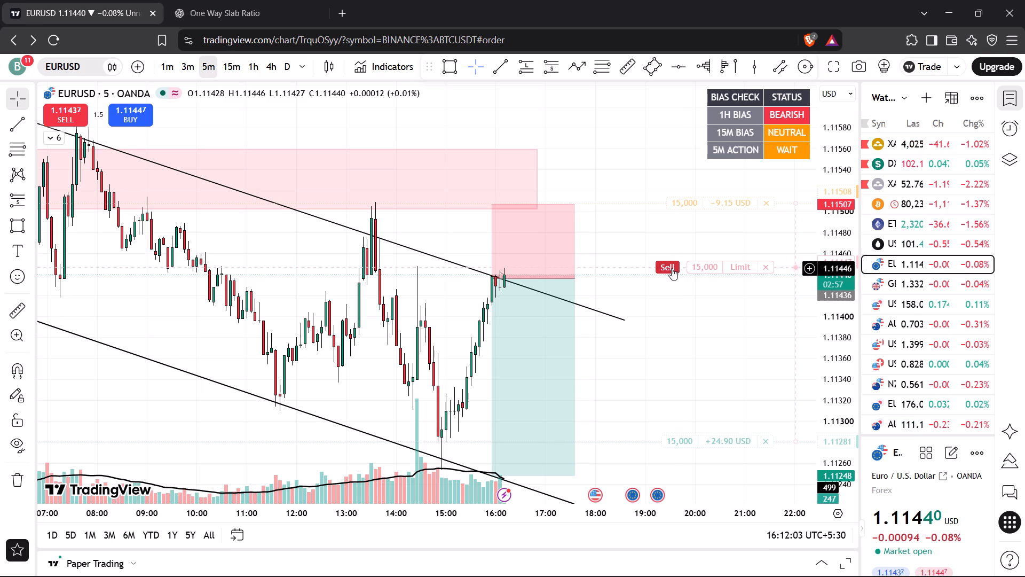
pyautogui.click(672, 268)
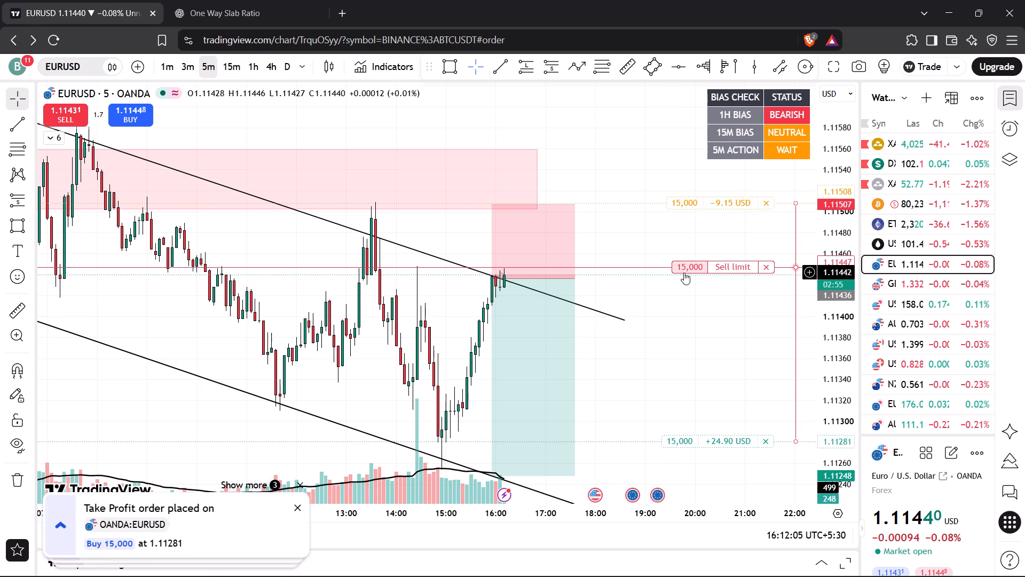
# Modify the pending EURUSD sell limit's entry price to 1.11442.
pyautogui.moveTo(734, 268); pyautogui.dragTo(737, 270)
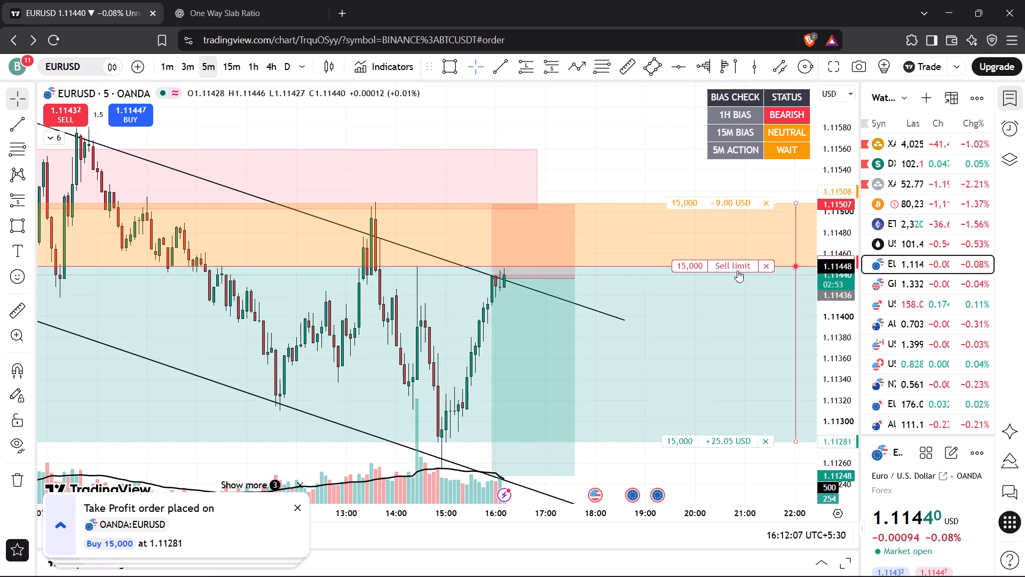
pyautogui.moveTo(737, 270); pyautogui.dragTo(735, 272)
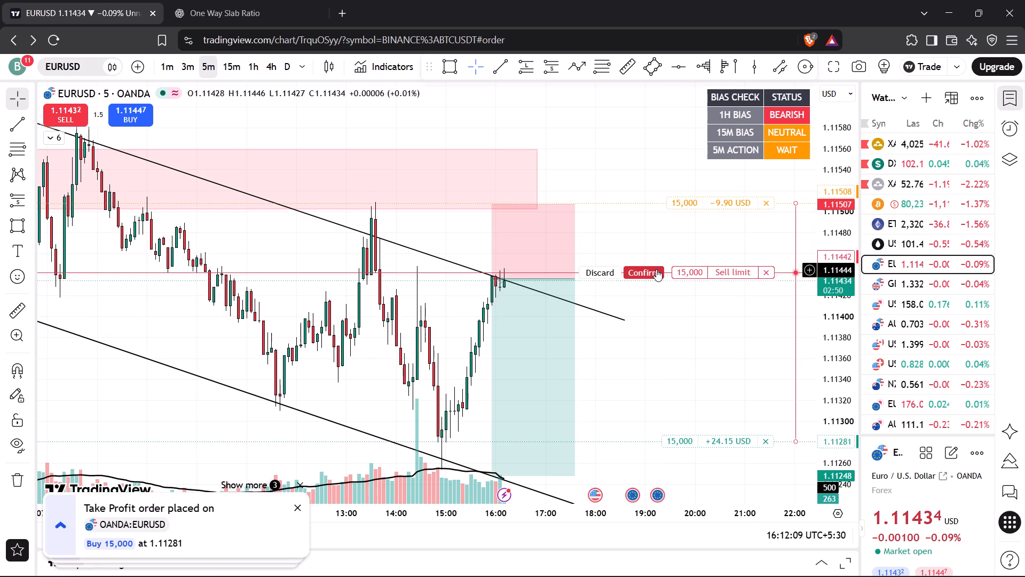
pyautogui.click(656, 269)
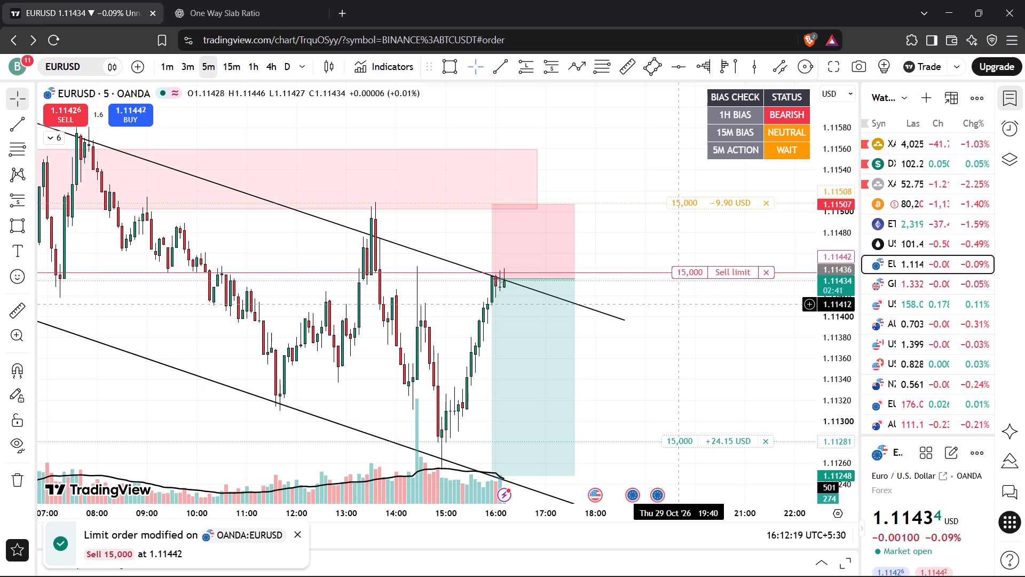
# Lower the EURUSD sell limit's take profit to 1.11256, near the descending channel's lower line.
pyautogui.click(736, 339)
pyautogui.moveTo(707, 356); pyautogui.dragTo(711, 299)
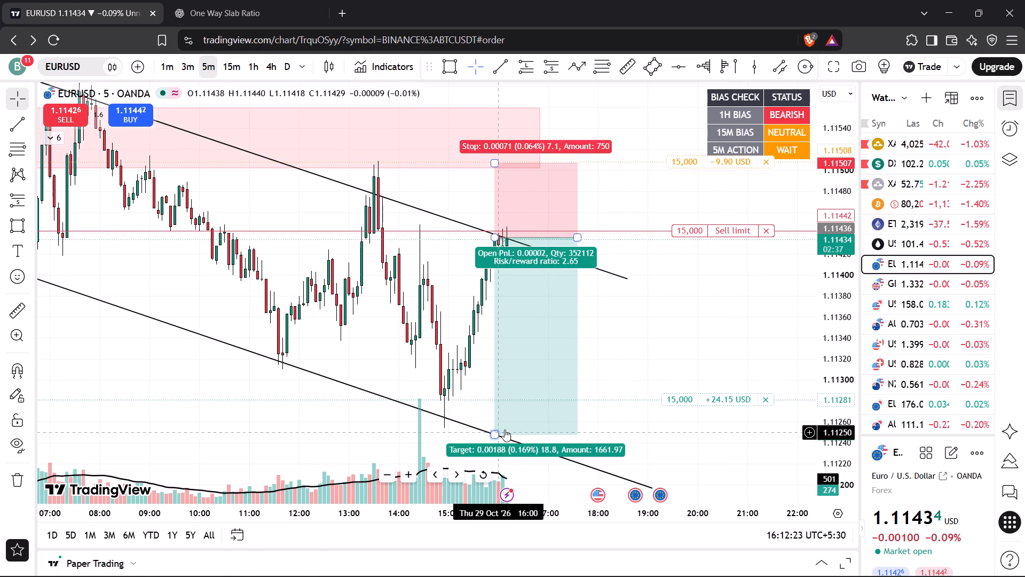
pyautogui.moveTo(727, 399); pyautogui.dragTo(727, 426)
pyautogui.click(650, 232)
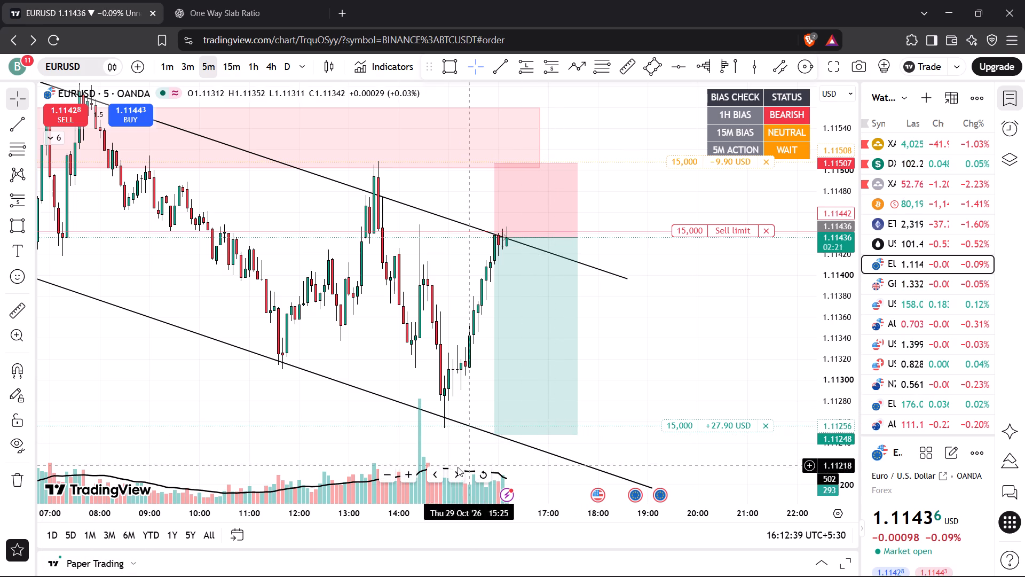
# Raise the target of the EURUSD short position drawing to 1.11255, in line with the order's take profit.
pyautogui.moveTo(493, 435); pyautogui.dragTo(499, 427)
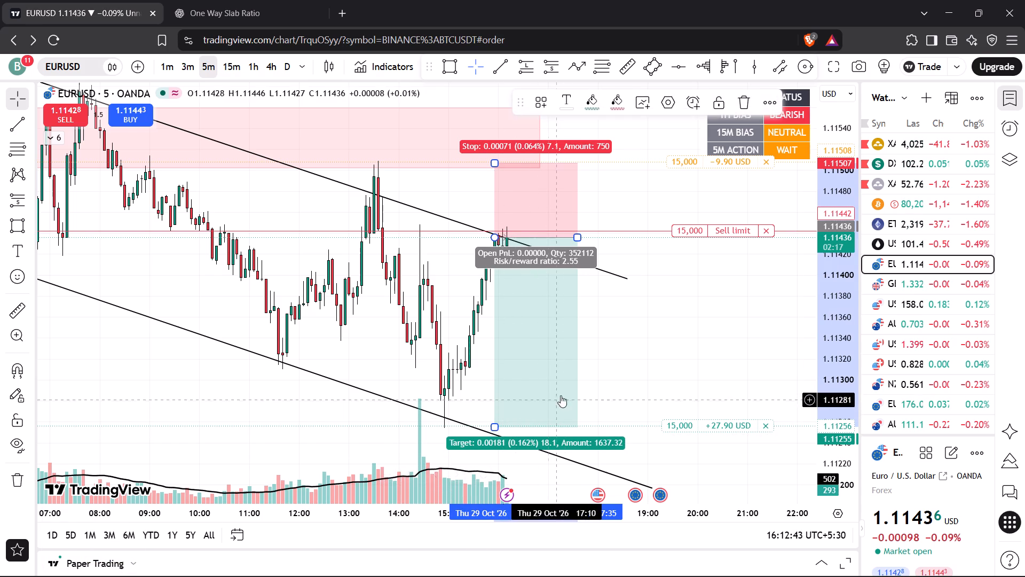
pyautogui.click(653, 354)
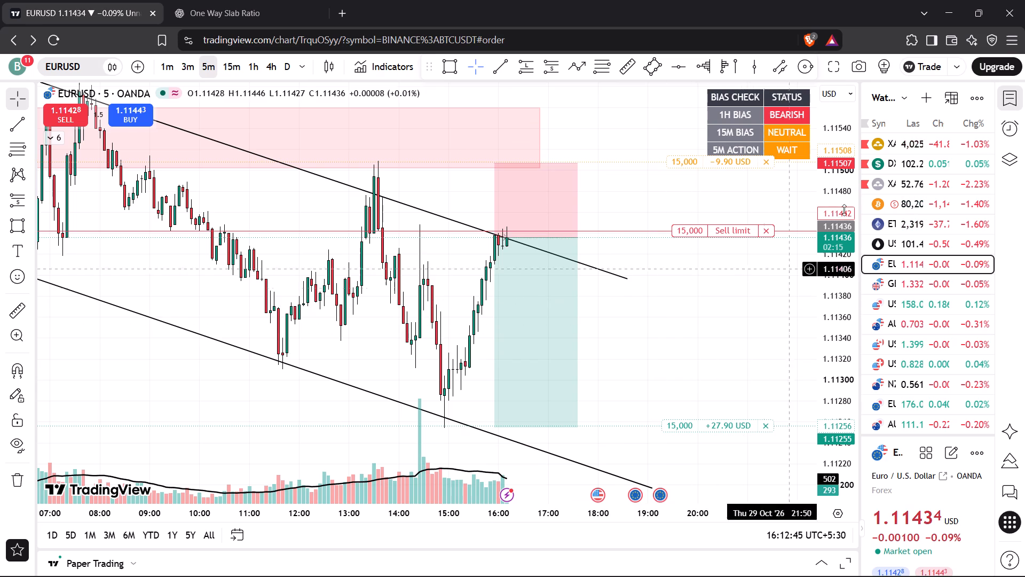
# Glance at the open BTCUSDT short and cancel the pending XAUUSD sell limit order of 3 units.
pyautogui.click(928, 208)
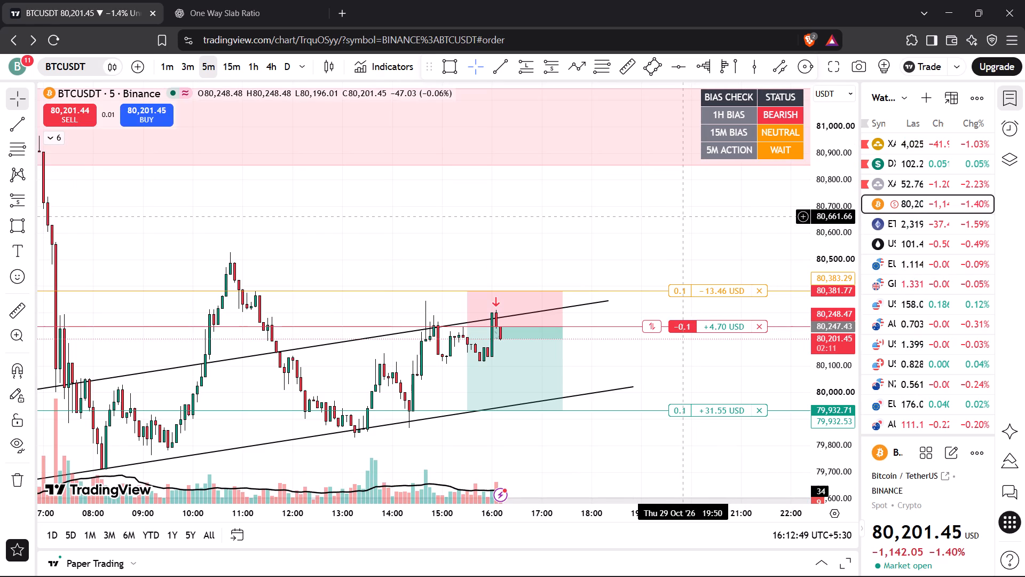
pyautogui.moveTo(672, 224); pyautogui.dragTo(642, 200)
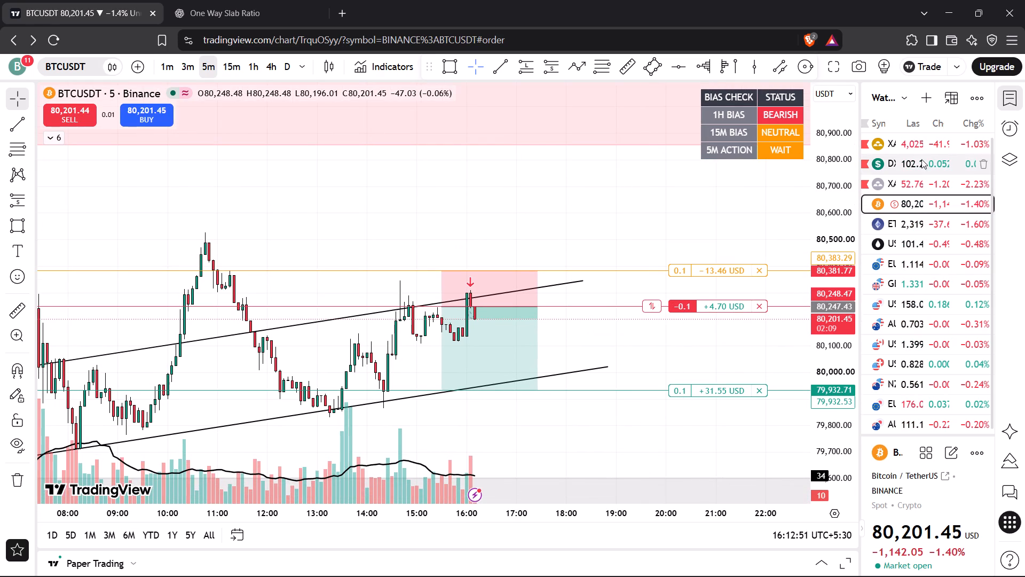
pyautogui.click(921, 146)
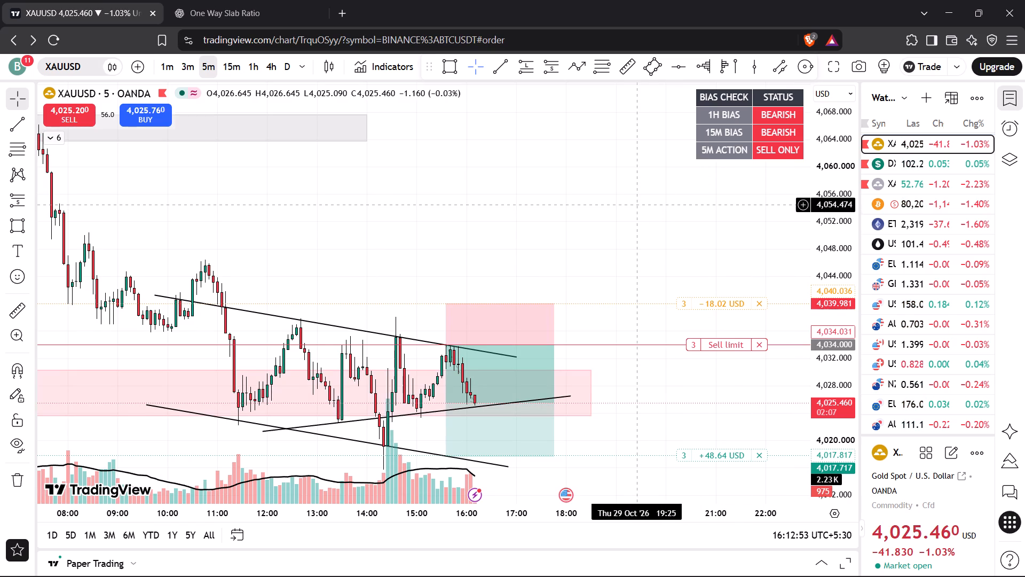
pyautogui.moveTo(635, 205); pyautogui.dragTo(630, 187)
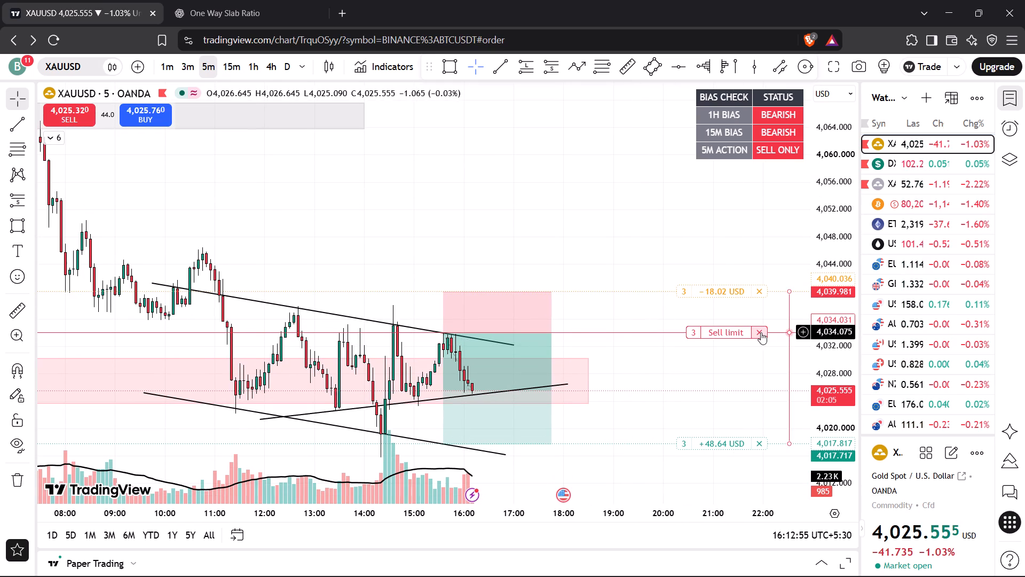
pyautogui.click(761, 332)
pyautogui.click(584, 350)
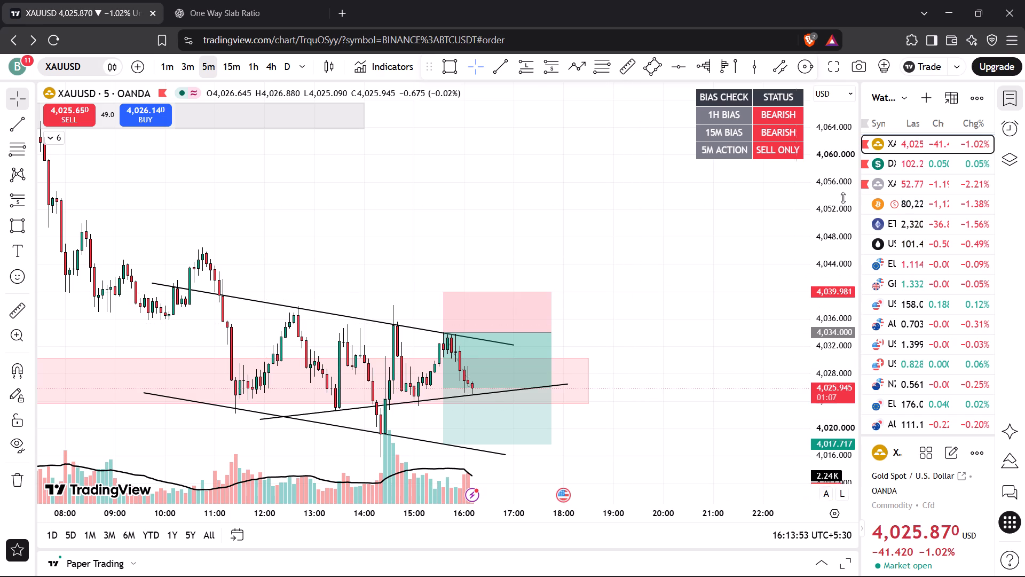
# Recheck the open BTCUSDT short within its rising channel between the stop loss and take profit.
pyautogui.click(923, 204)
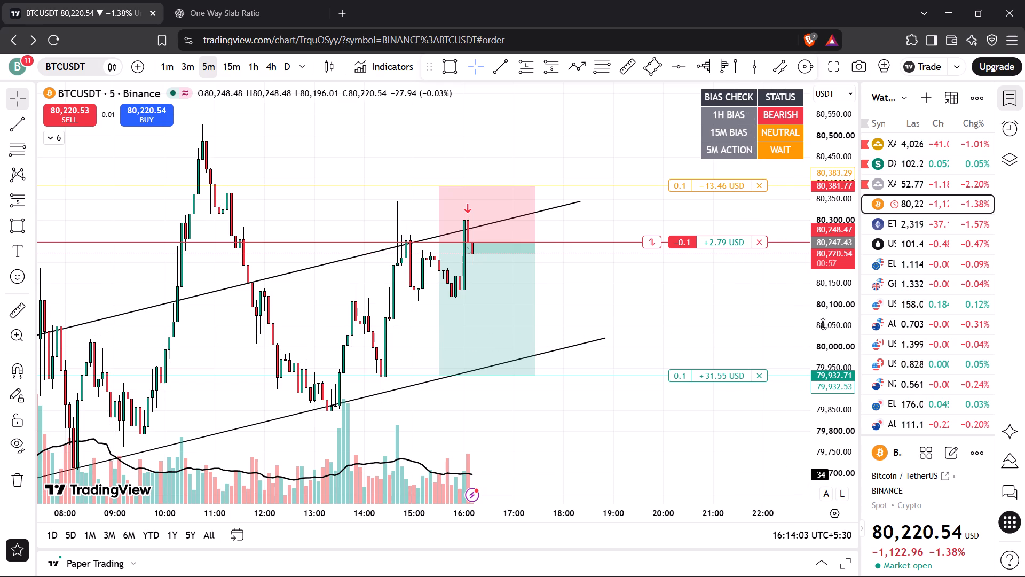
pyautogui.moveTo(829, 310); pyautogui.dragTo(825, 359)
pyautogui.moveTo(642, 301); pyautogui.dragTo(645, 317)
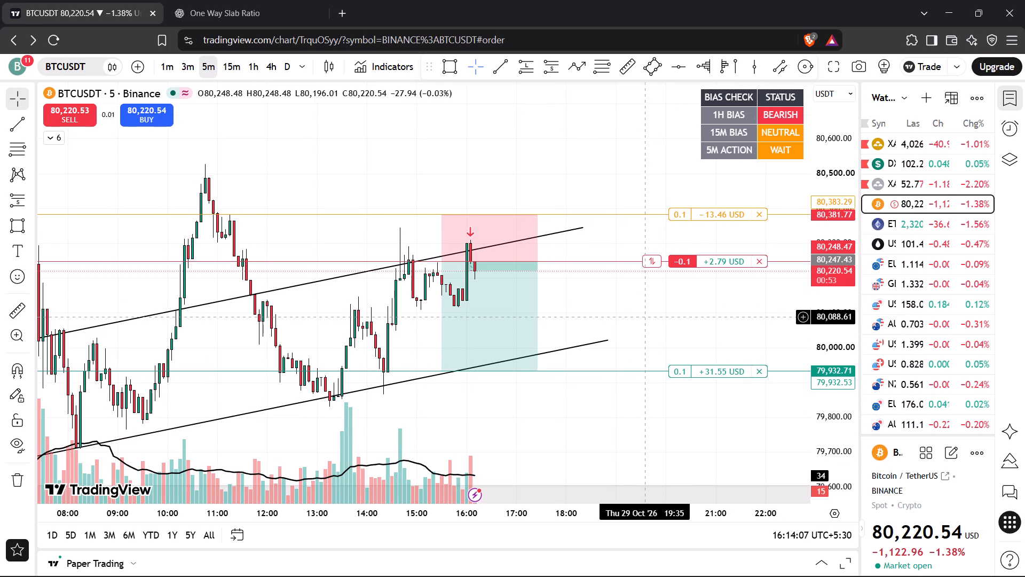
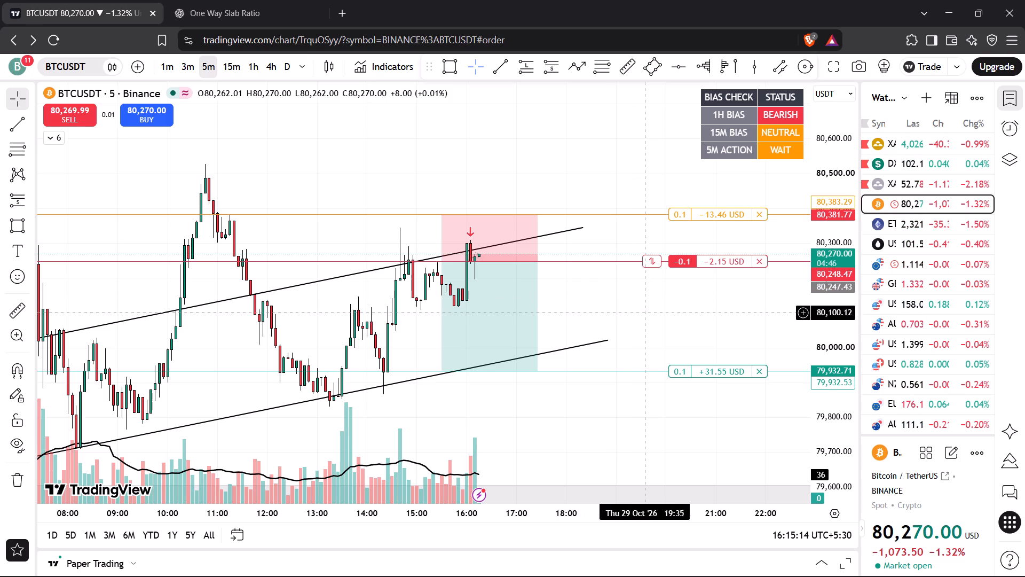
# Monitor the open BTCUSDT short on the 5-minute chart, comparing it with the DXY and XAUUSD charts.
pyautogui.moveTo(657, 309); pyautogui.dragTo(653, 322)
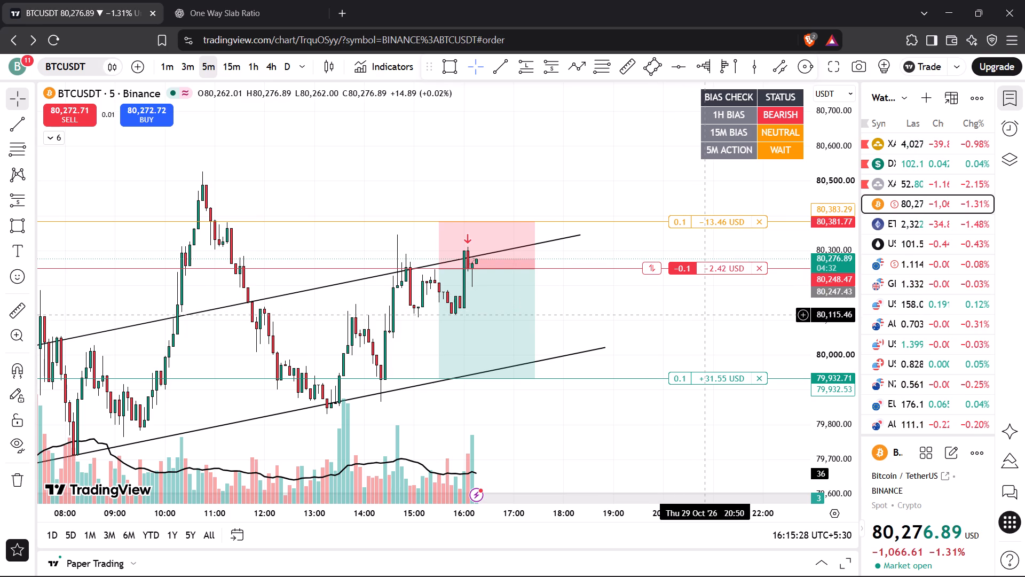
pyautogui.moveTo(691, 330); pyautogui.dragTo(677, 309)
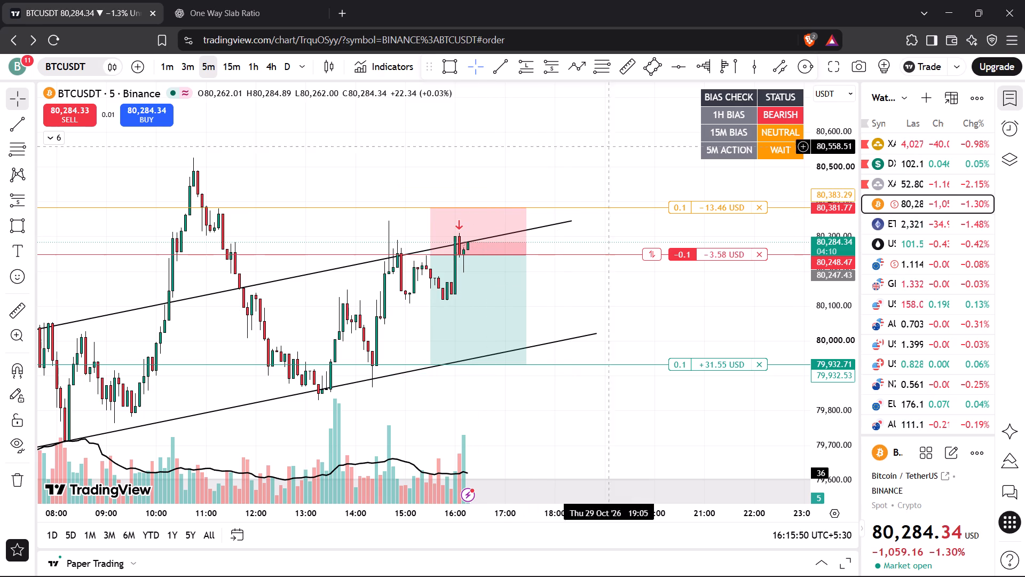
pyautogui.click(907, 166)
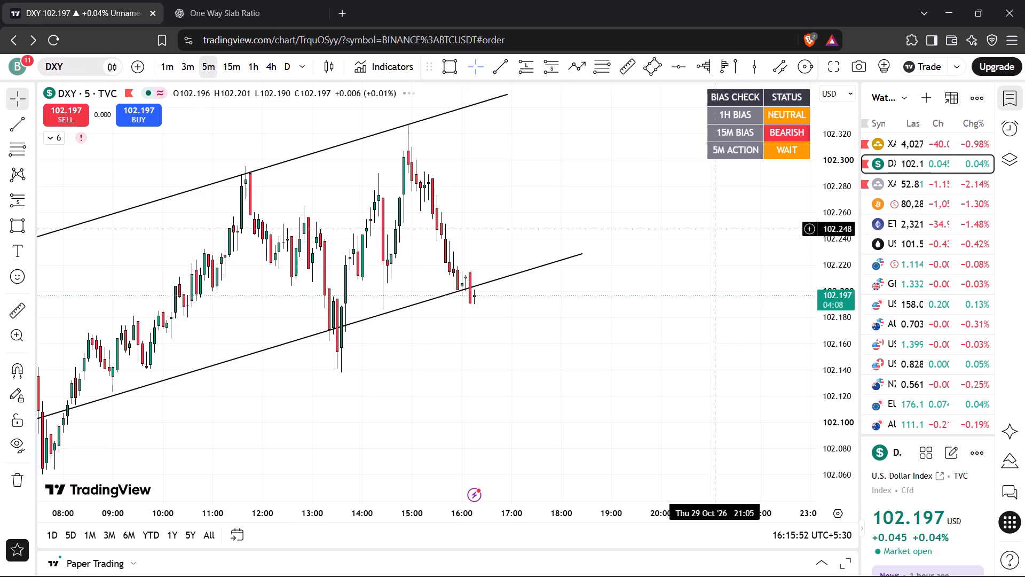
pyautogui.moveTo(633, 210); pyautogui.dragTo(655, 278)
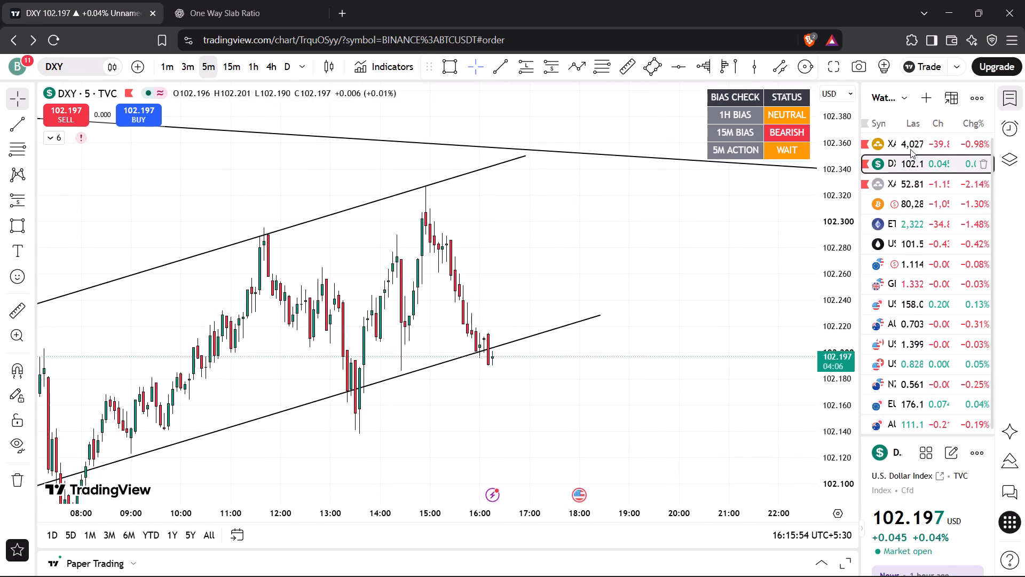
pyautogui.click(910, 149)
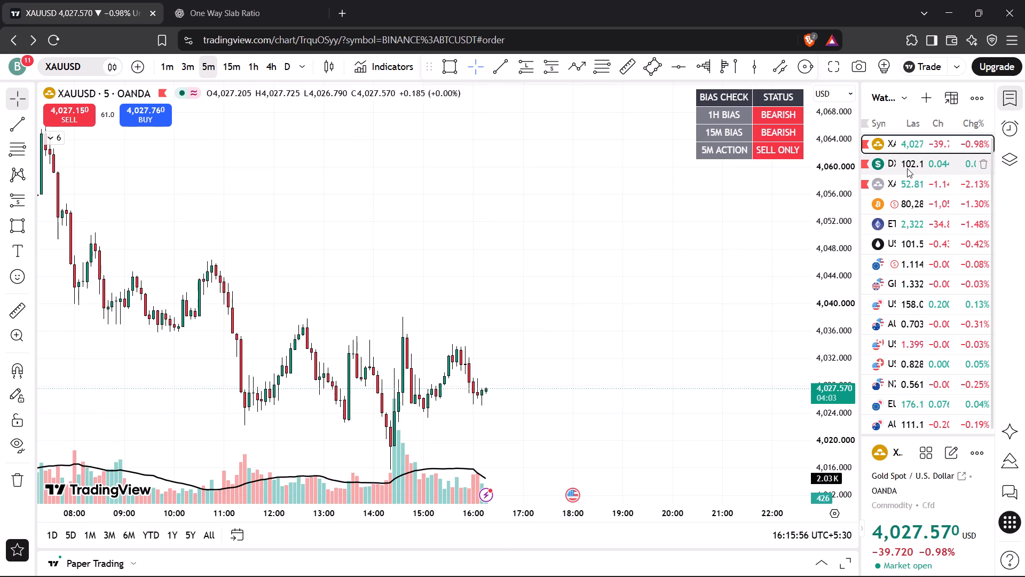
pyautogui.click(913, 202)
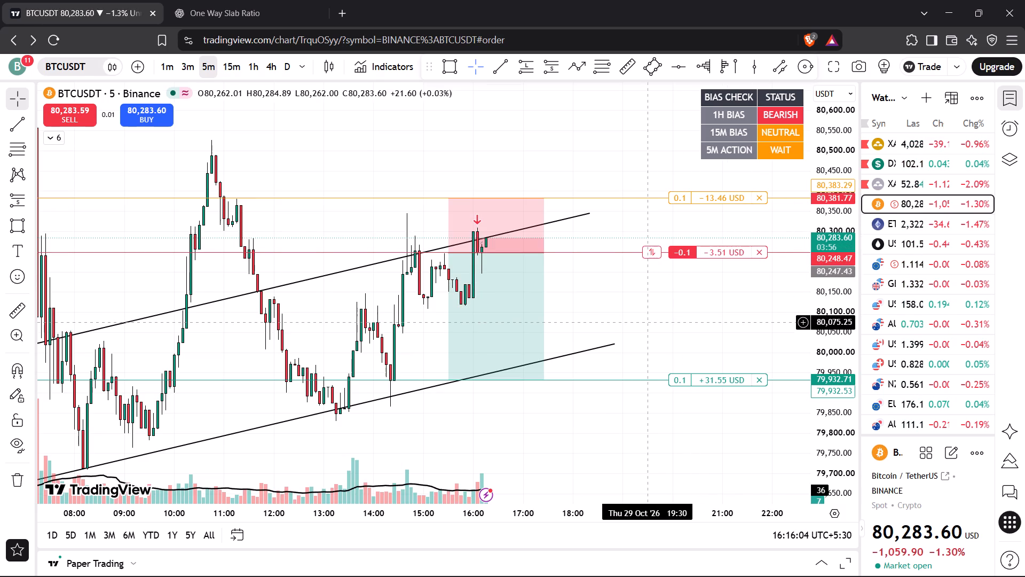
pyautogui.moveTo(664, 310); pyautogui.dragTo(667, 325)
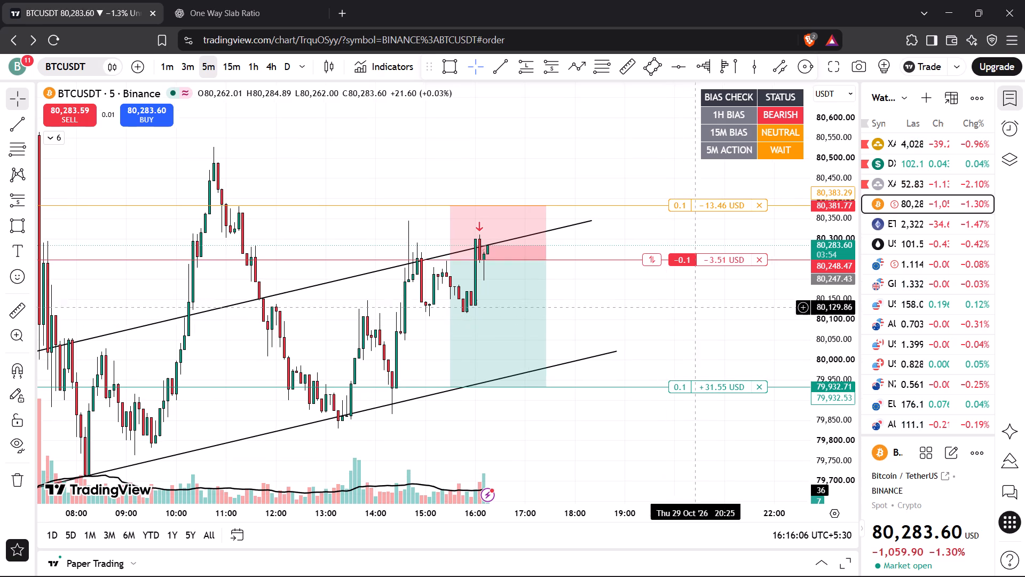
# Examine the open EURUSD short of 15,000 units between its stop loss and take profit.
pyautogui.click(900, 266)
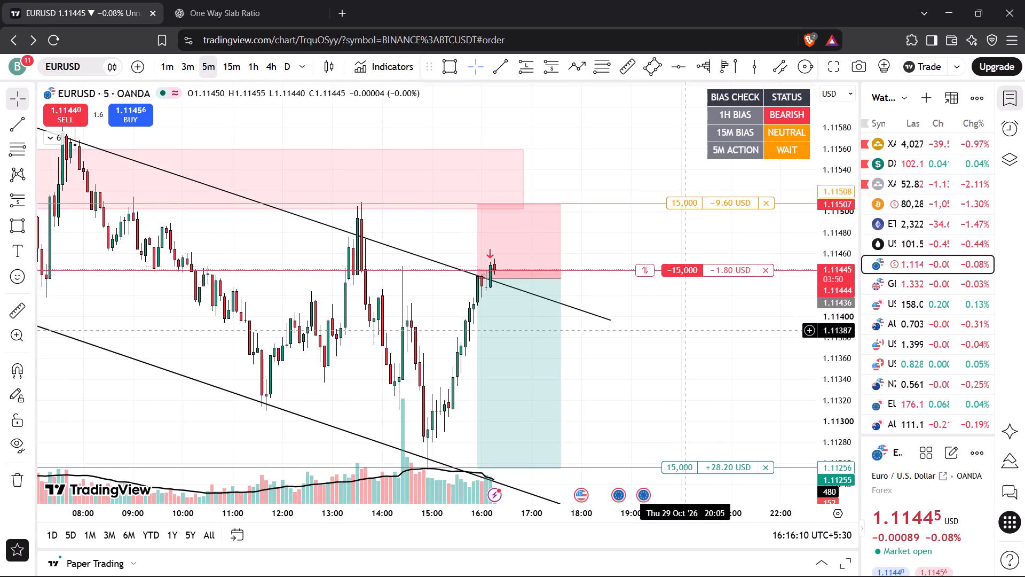
pyautogui.moveTo(835, 321); pyautogui.dragTo(834, 344)
pyautogui.moveTo(701, 351); pyautogui.dragTo(699, 331)
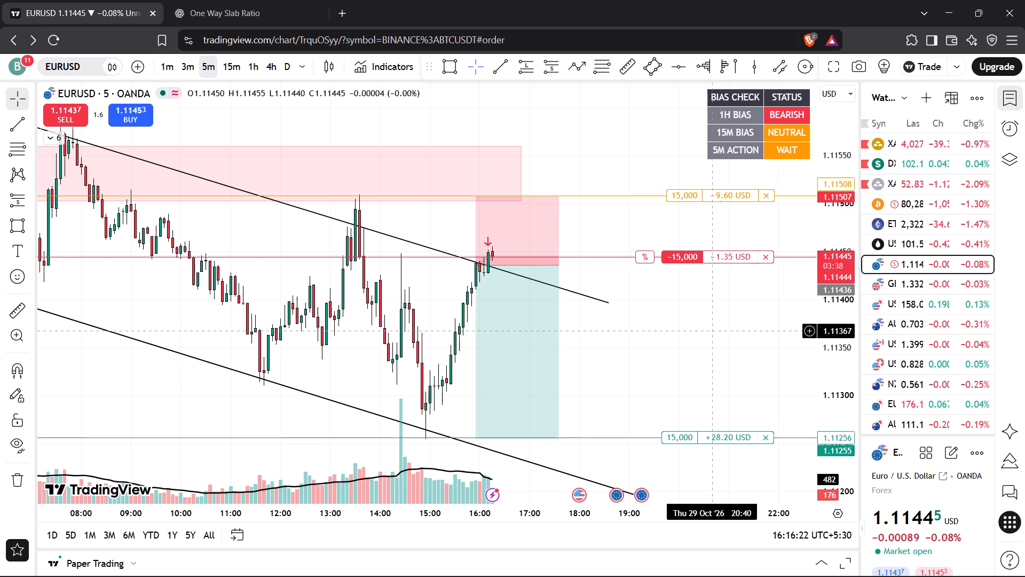
# Review XAUUSD price action around the short position drawing and trendlines, and glance at the DXY channel.
pyautogui.click(919, 144)
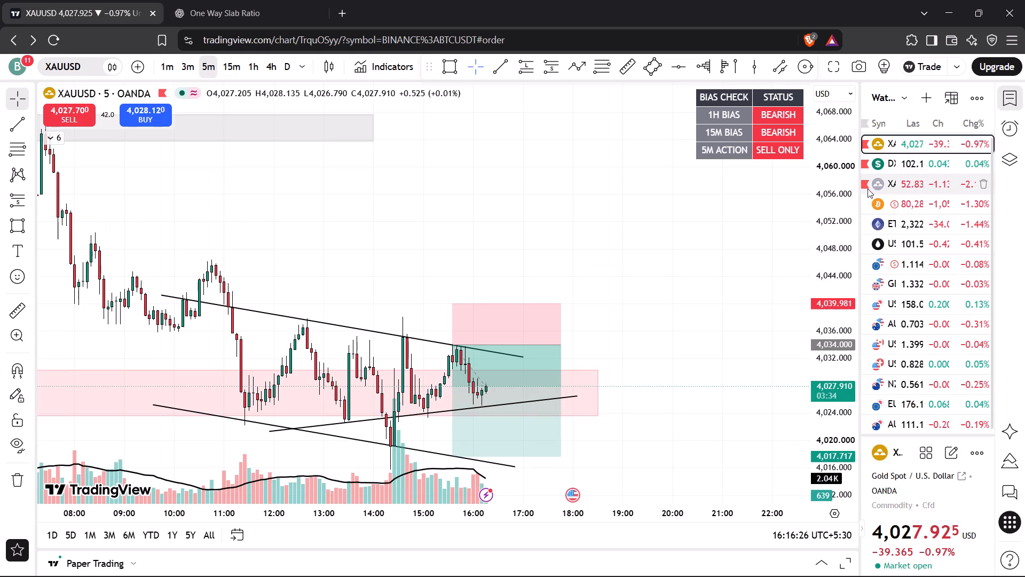
pyautogui.moveTo(693, 240); pyautogui.dragTo(691, 183)
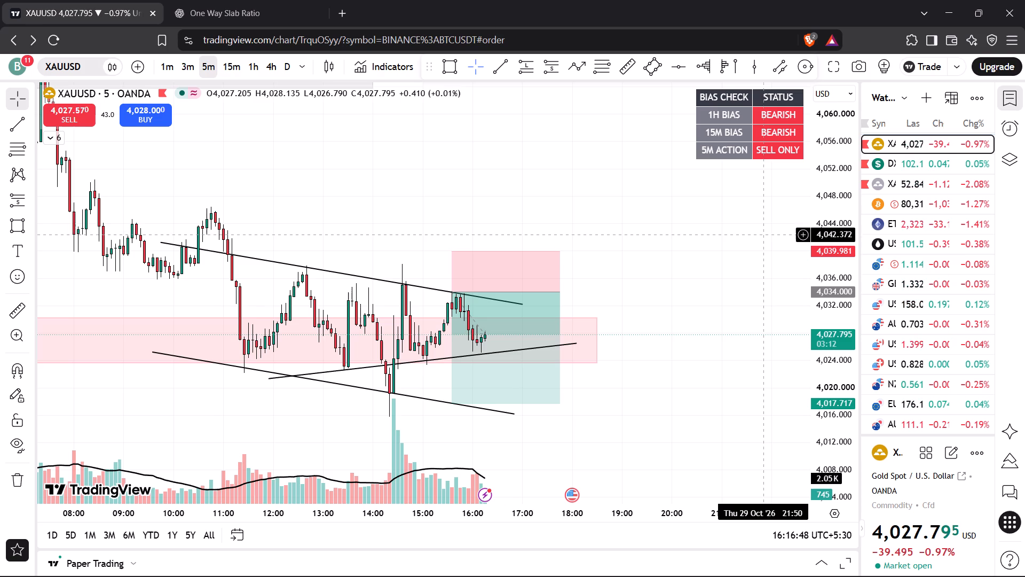
pyautogui.click(920, 168)
pyautogui.click(912, 187)
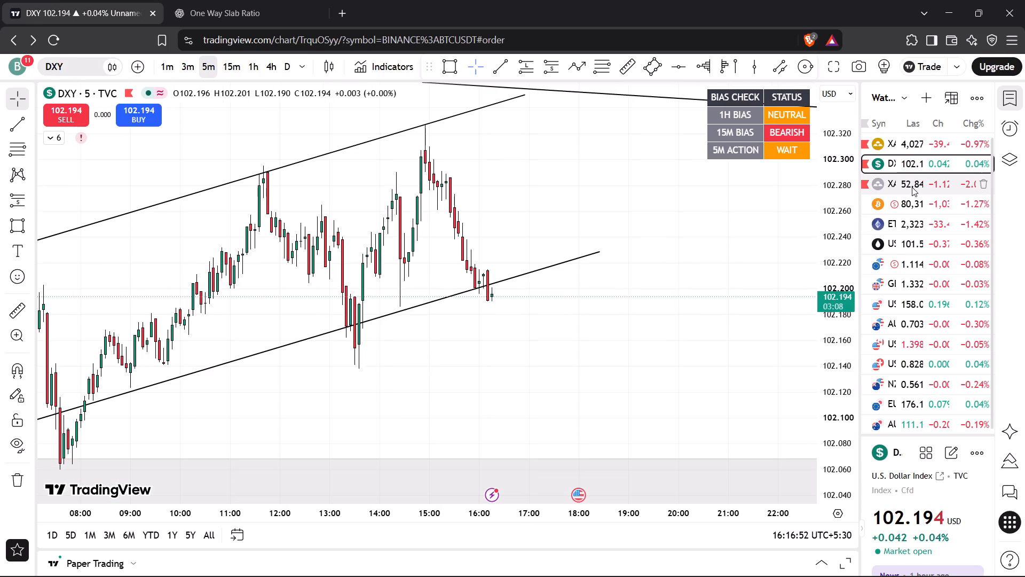
# Recheck the open BTCUSDT short against the rising channel's upper line and its stop loss.
pyautogui.click(908, 206)
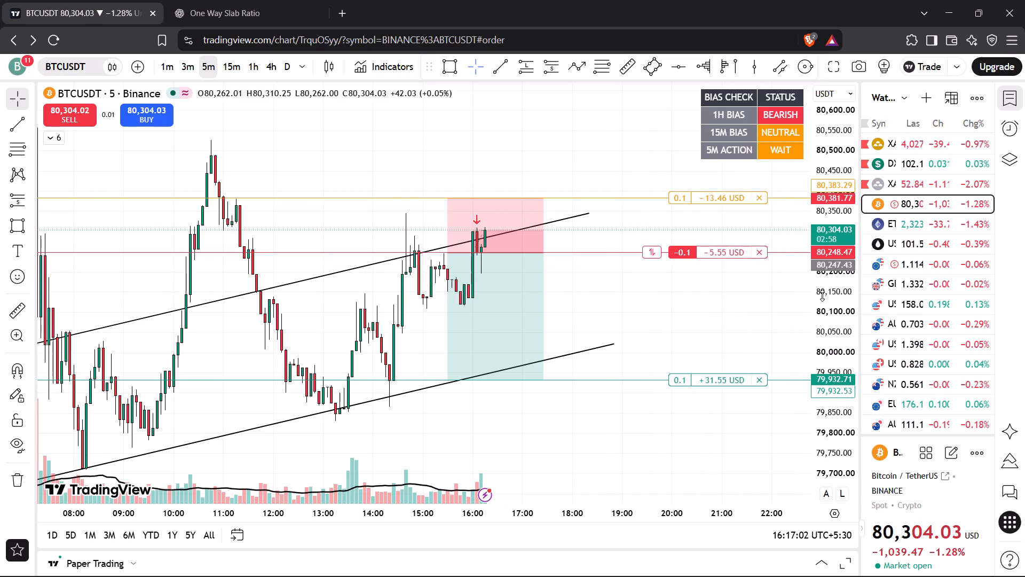
pyautogui.moveTo(822, 295); pyautogui.dragTo(822, 320)
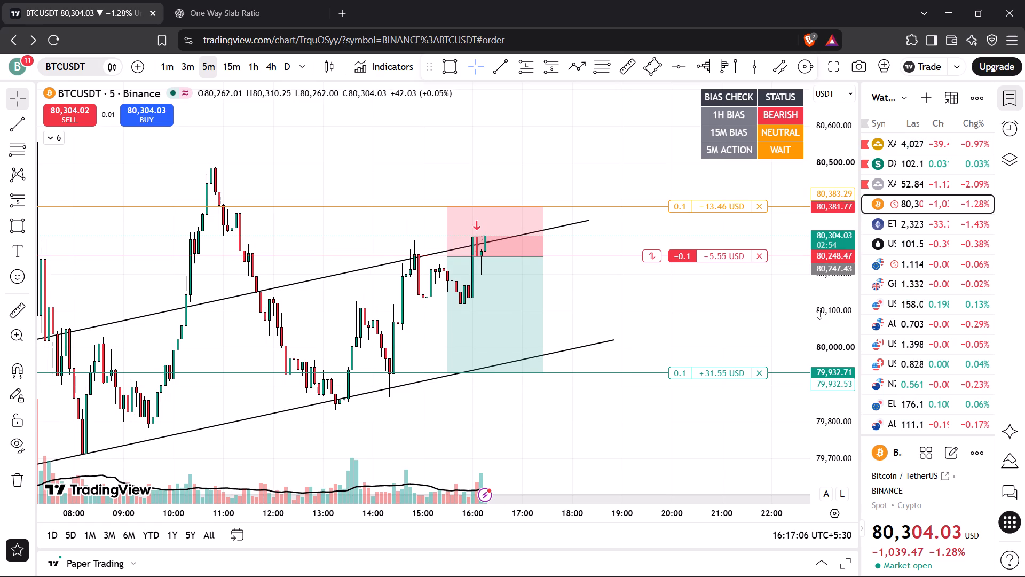
pyautogui.moveTo(714, 304); pyautogui.dragTo(713, 315)
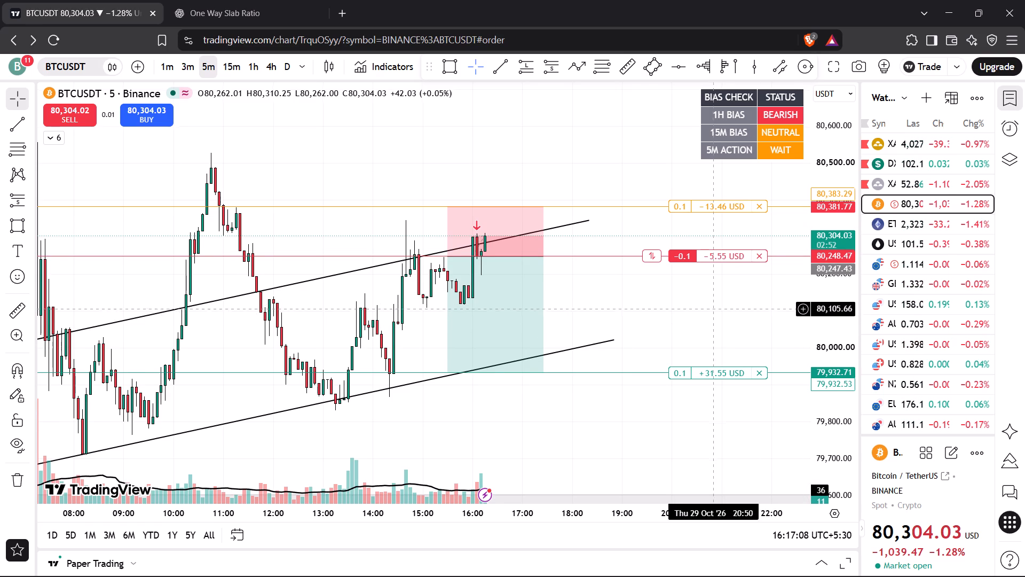
pyautogui.moveTo(713, 315); pyautogui.dragTo(688, 285)
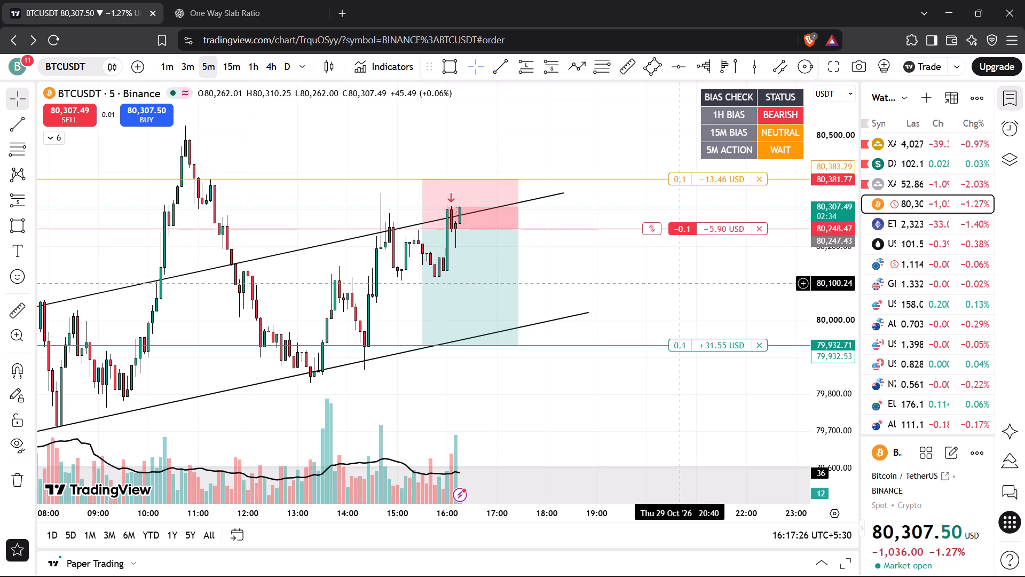
pyautogui.moveTo(681, 283); pyautogui.dragTo(696, 293)
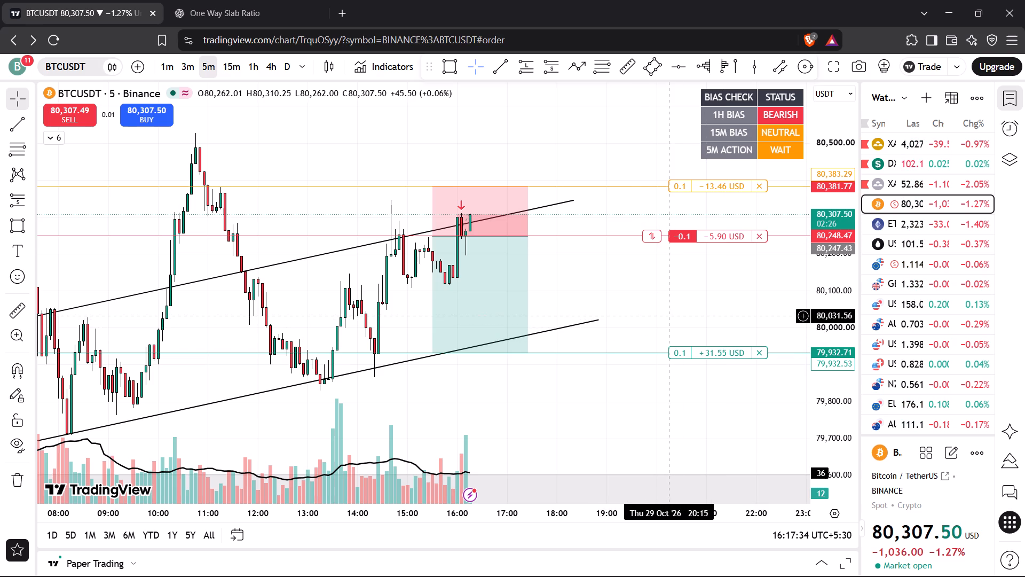
# Compare XAUUSD price action within its converging trendlines with DXY at its rising channel's lower line.
pyautogui.click(912, 147)
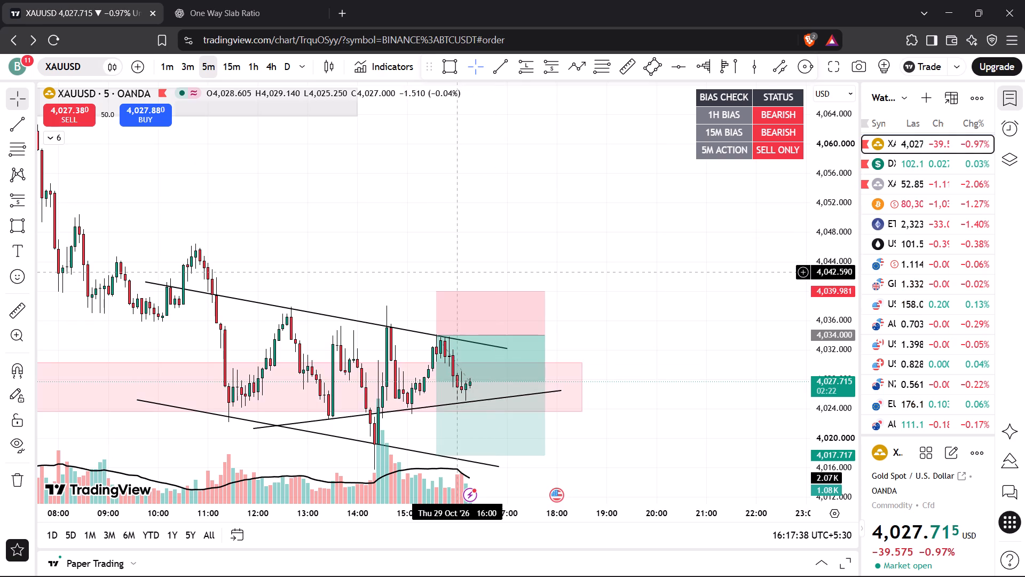
pyautogui.moveTo(471, 238); pyautogui.dragTo(488, 213)
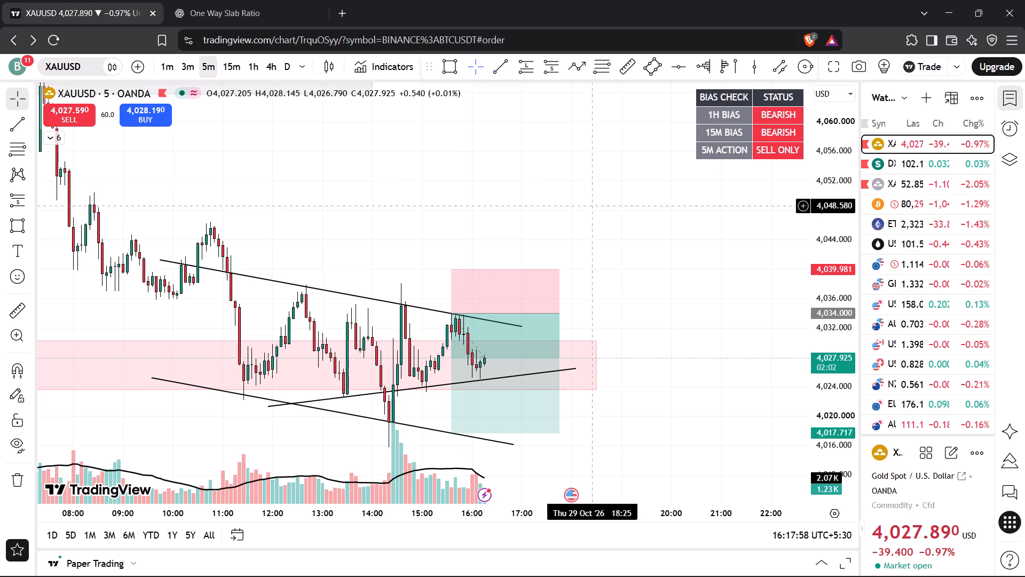
pyautogui.click(902, 158)
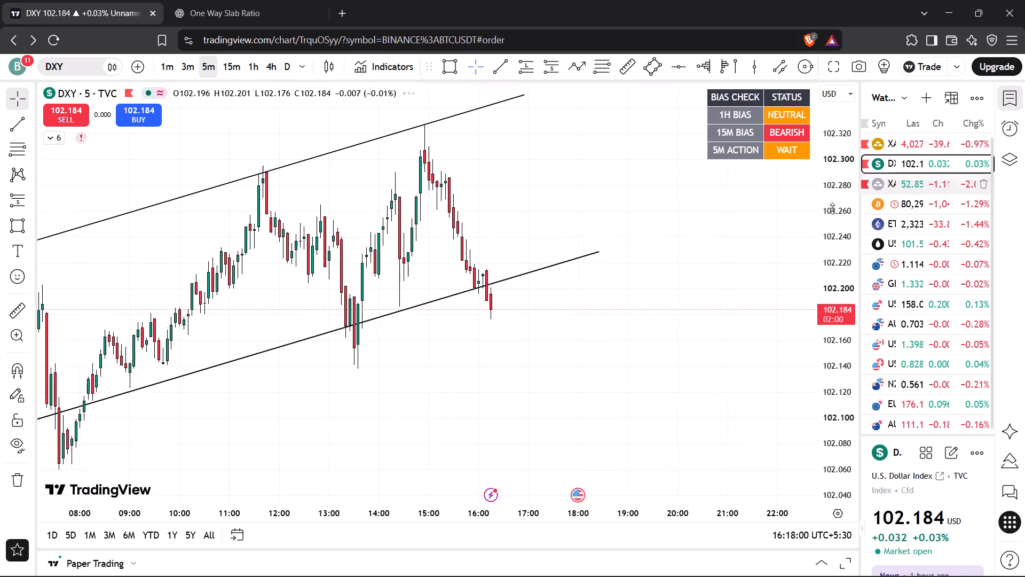
pyautogui.moveTo(833, 203); pyautogui.dragTo(826, 265)
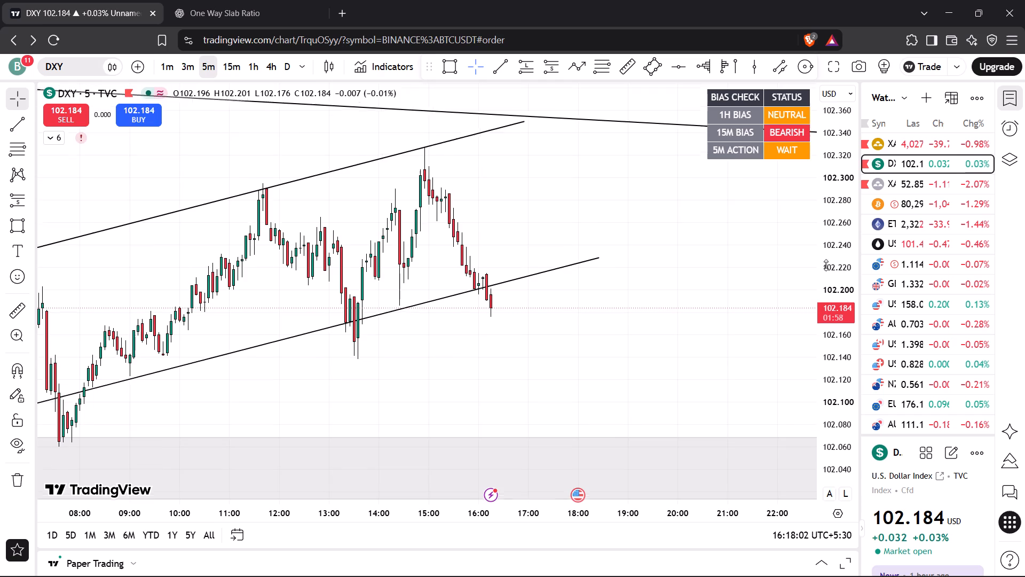
pyautogui.moveTo(826, 265); pyautogui.dragTo(826, 267)
pyautogui.moveTo(638, 217); pyautogui.dragTo(654, 274)
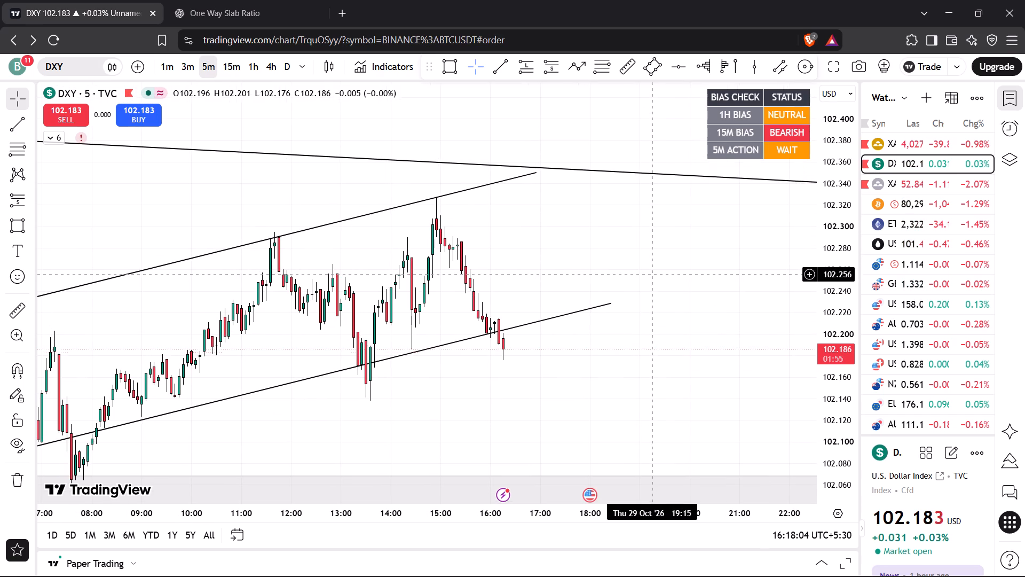